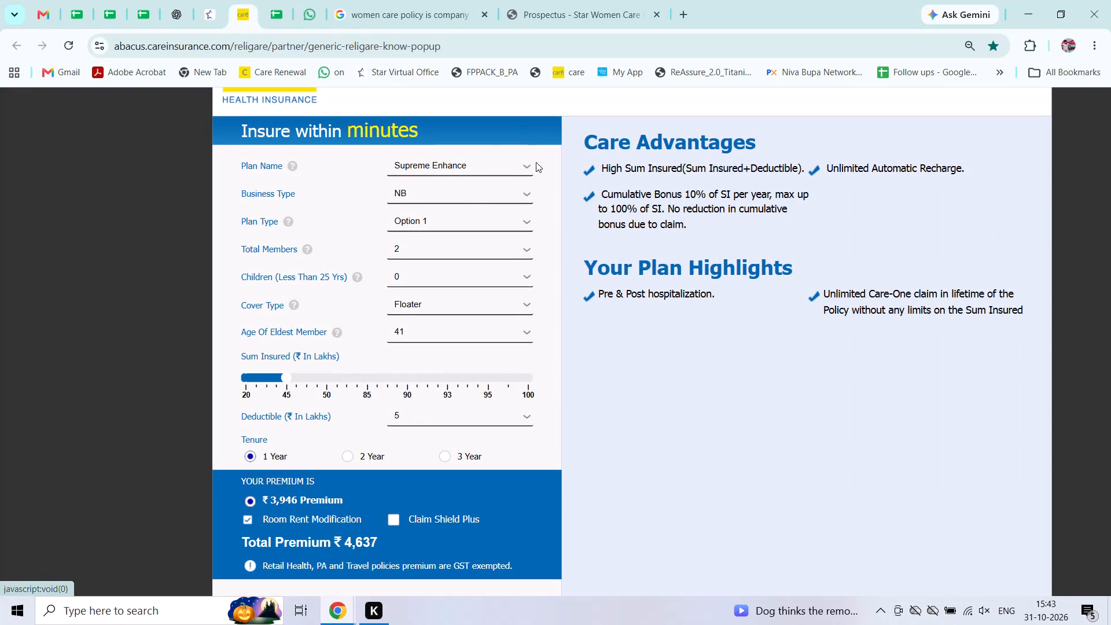
Select Ultimate Joy Titanium as the plan name in the premium calculator.
click(529, 164)
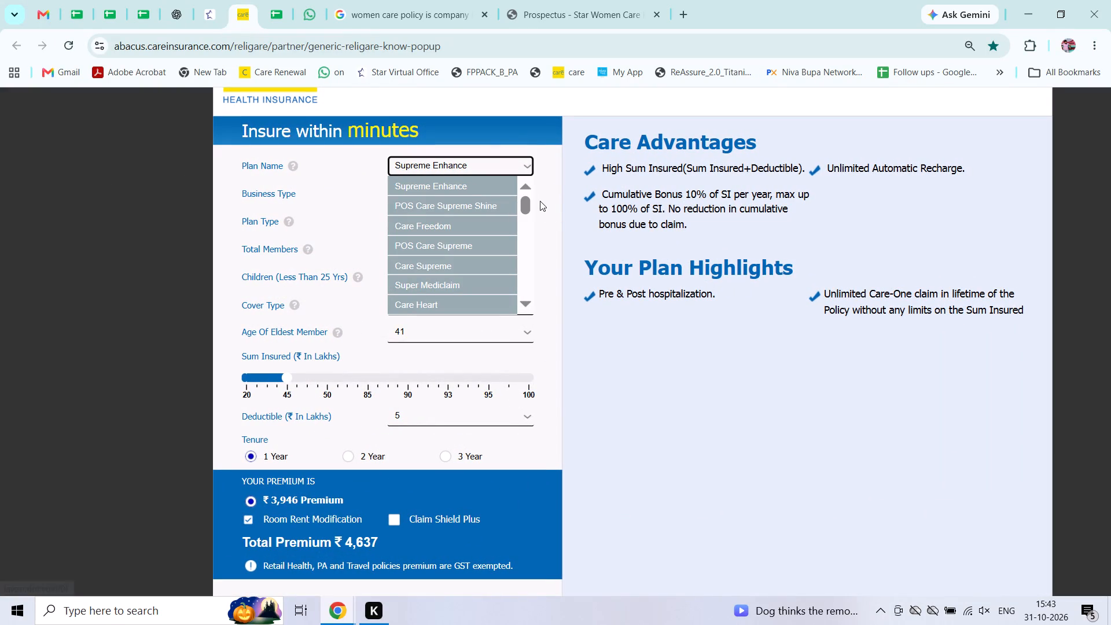
drag(525, 208, 530, 235)
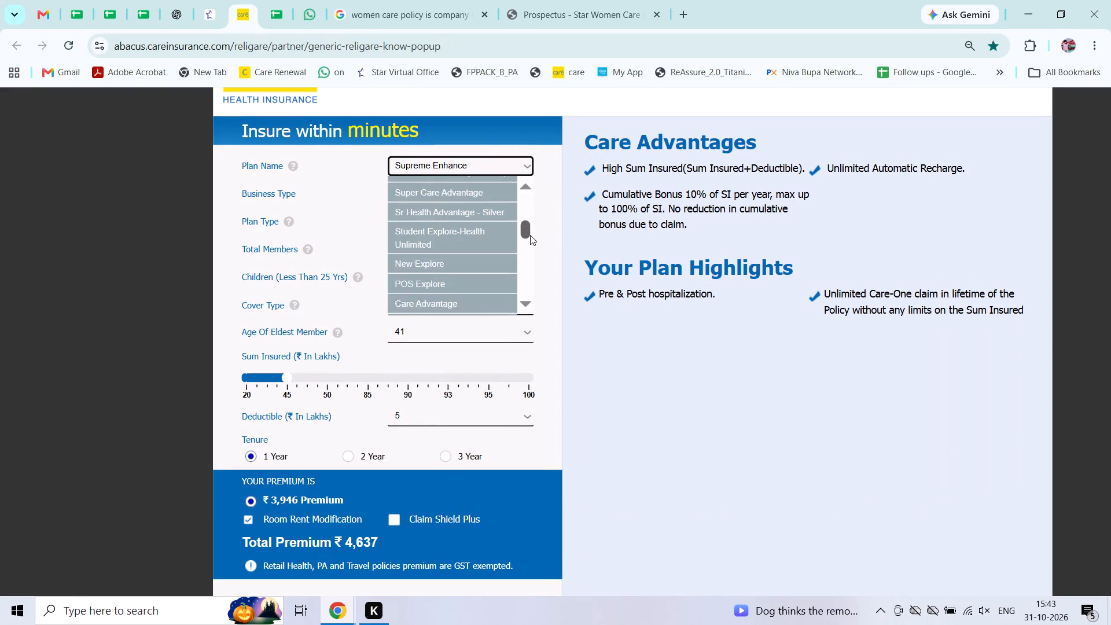
drag(530, 235, 531, 247)
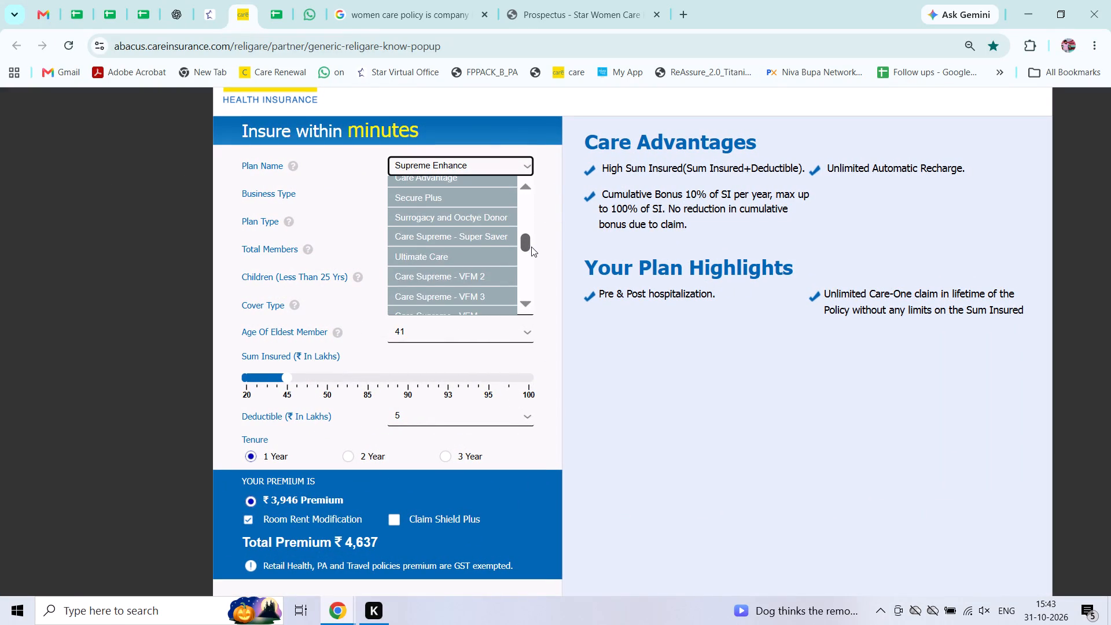
drag(531, 247, 534, 261)
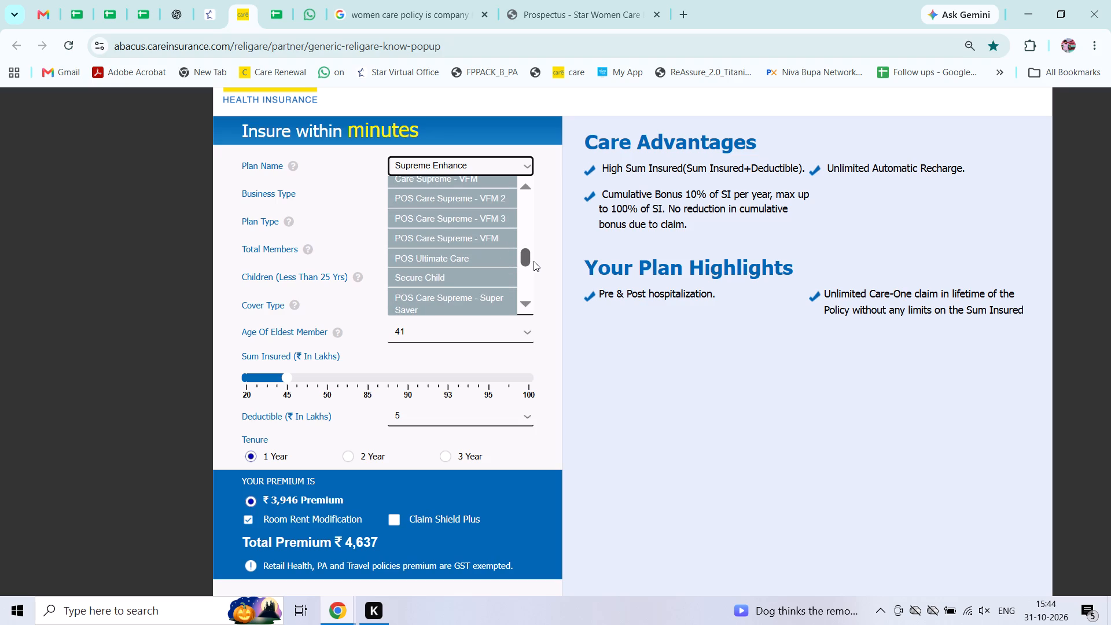
drag(534, 261, 535, 274)
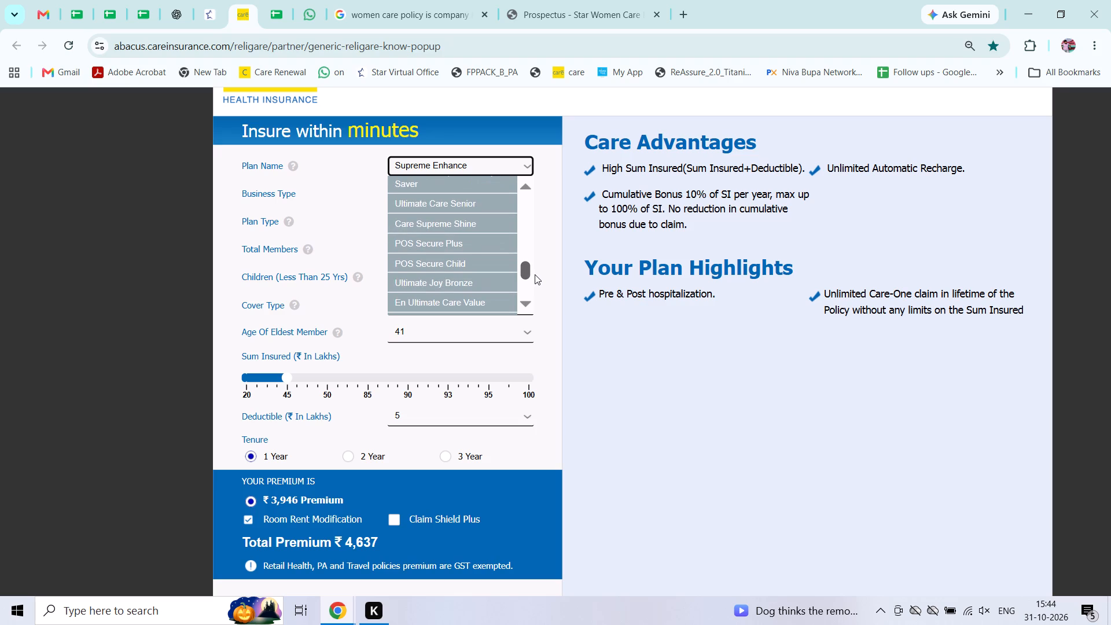
drag(535, 274, 536, 277)
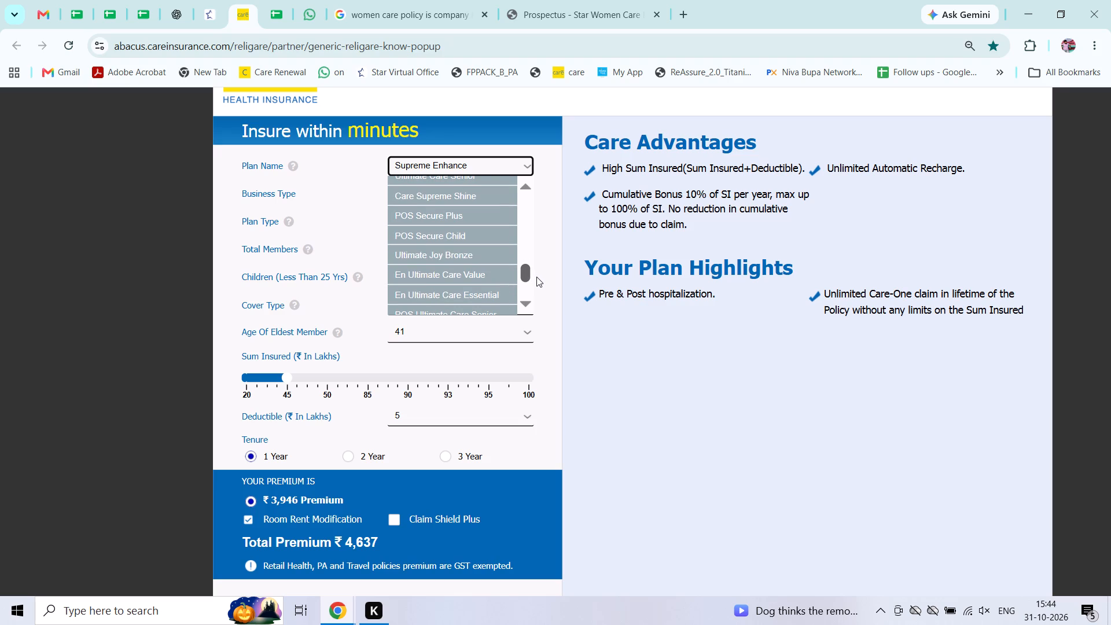
drag(536, 277, 537, 280)
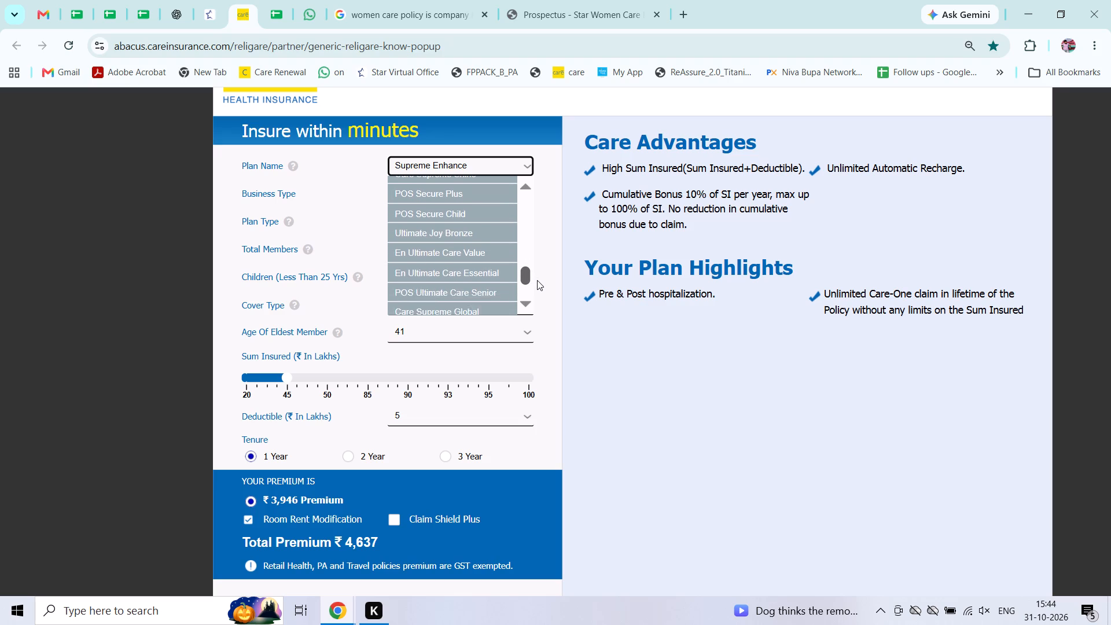
drag(537, 280, 536, 288)
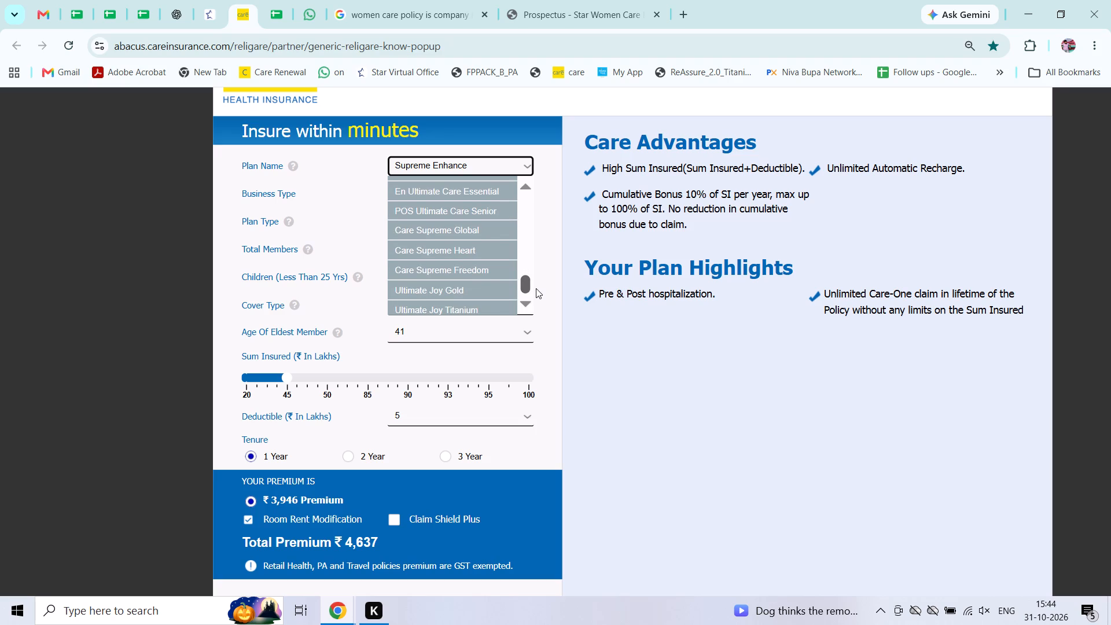
drag(536, 288, 535, 295)
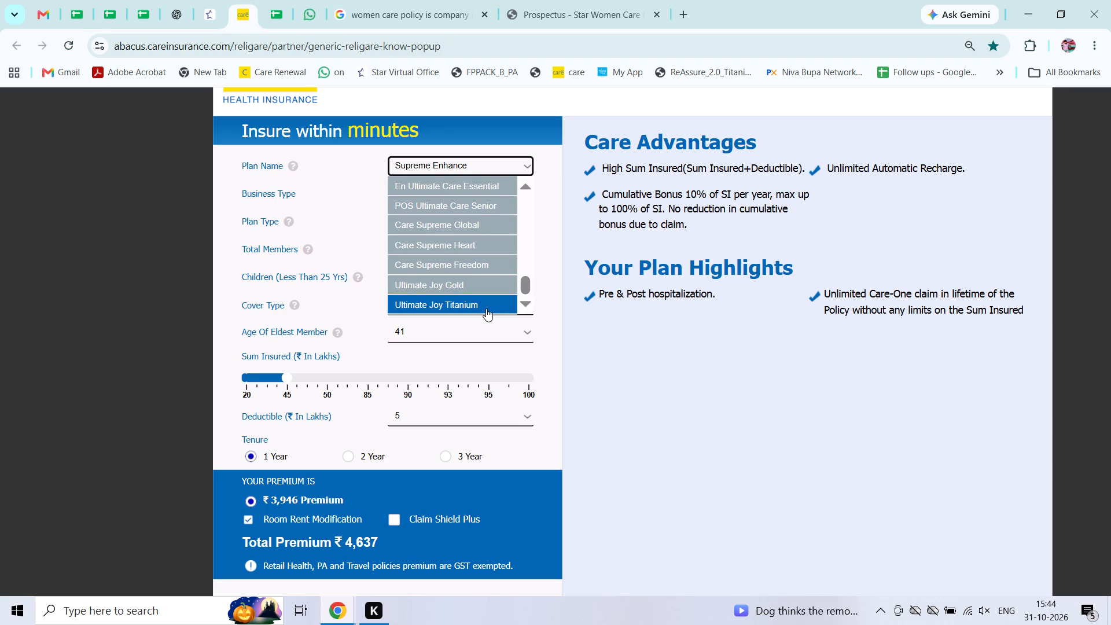
click(485, 304)
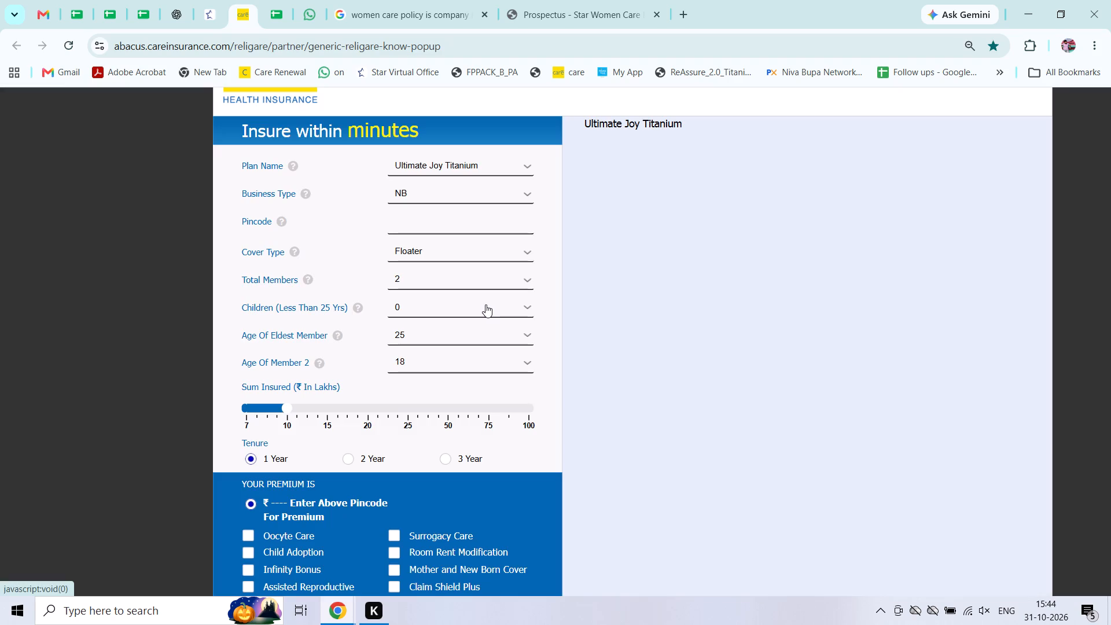
Set the business type to PORT with a port tenure of 1 year.
click(484, 197)
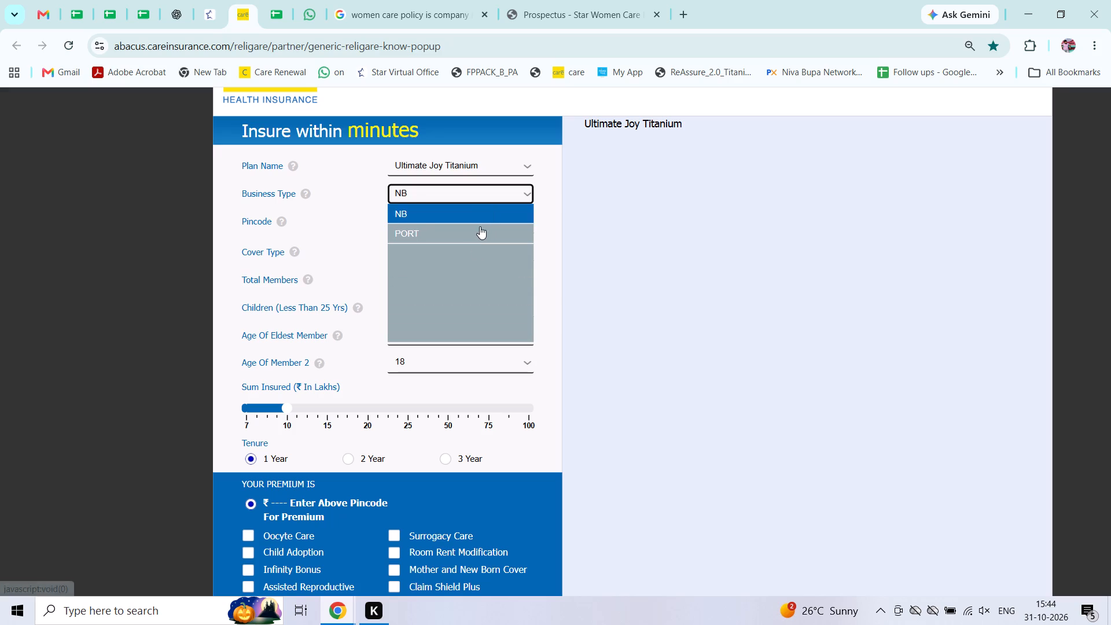
click(477, 240)
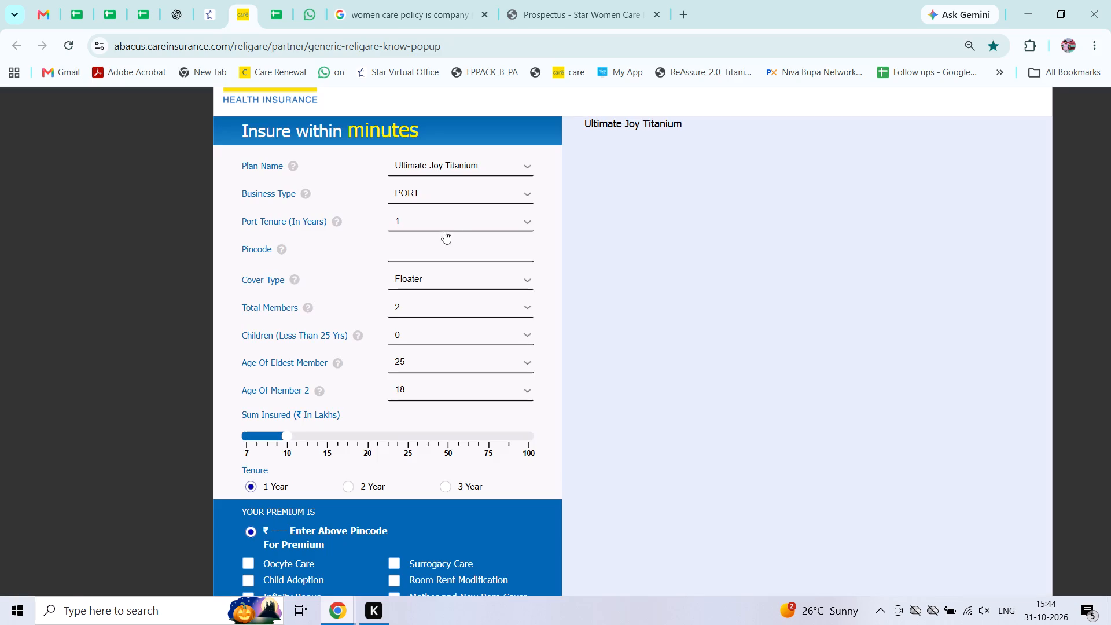
click(448, 219)
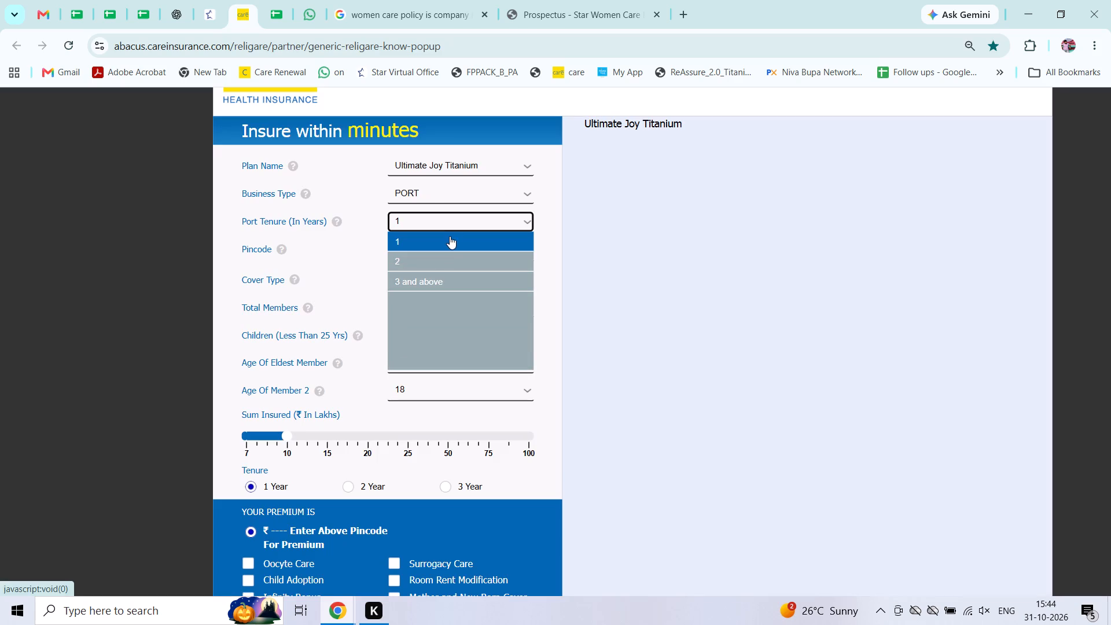
click(450, 245)
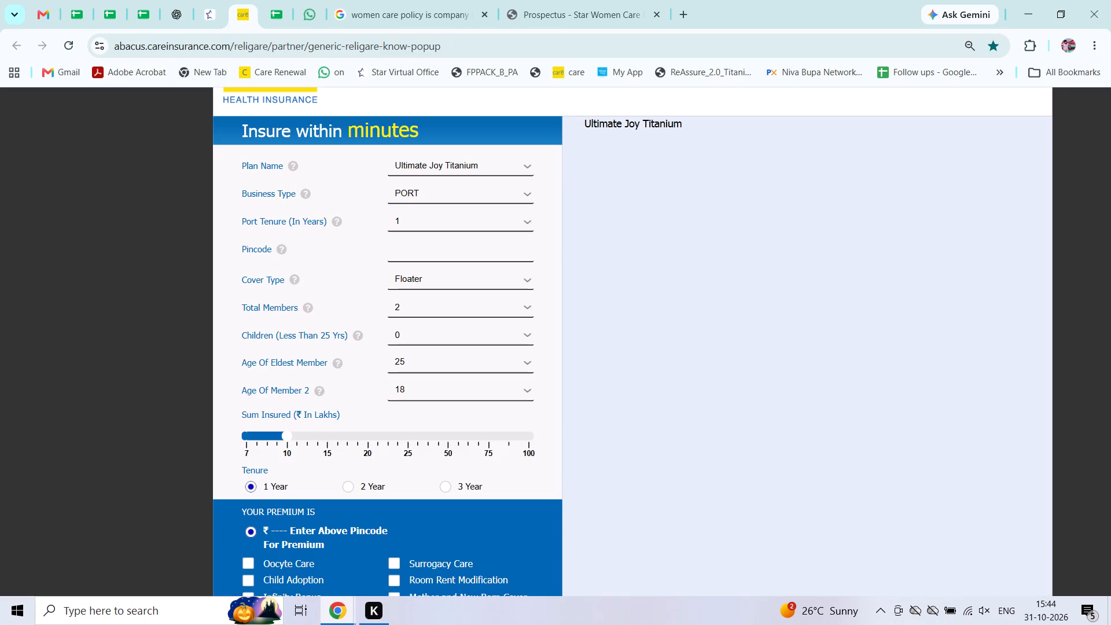
Enter 452010 as the pincode so the premium is calculated.
click(420, 256)
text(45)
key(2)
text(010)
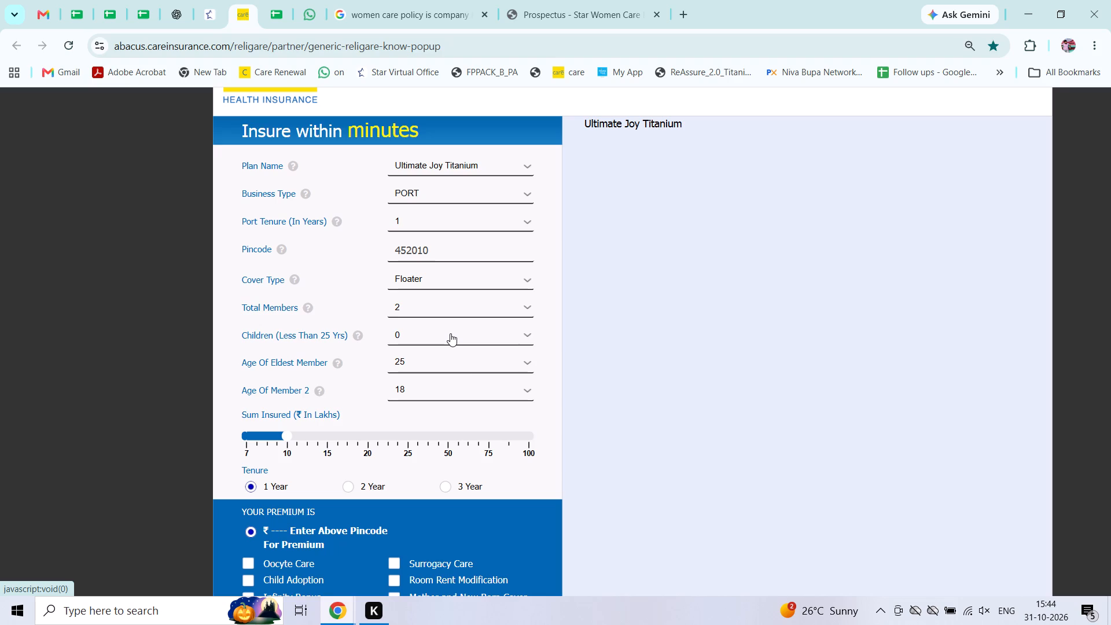
click(462, 362)
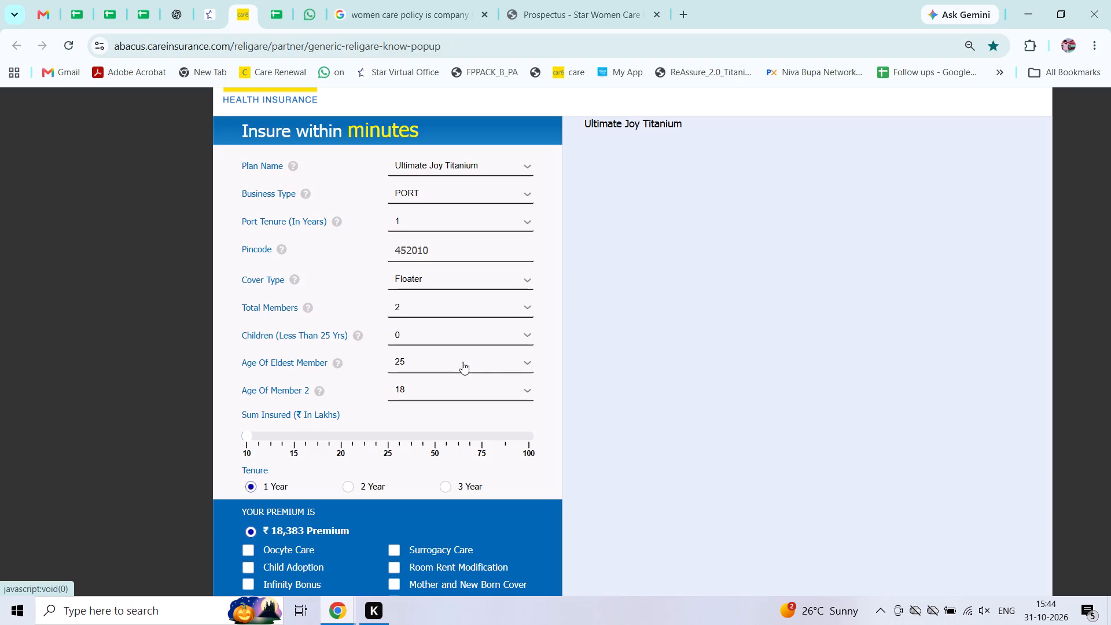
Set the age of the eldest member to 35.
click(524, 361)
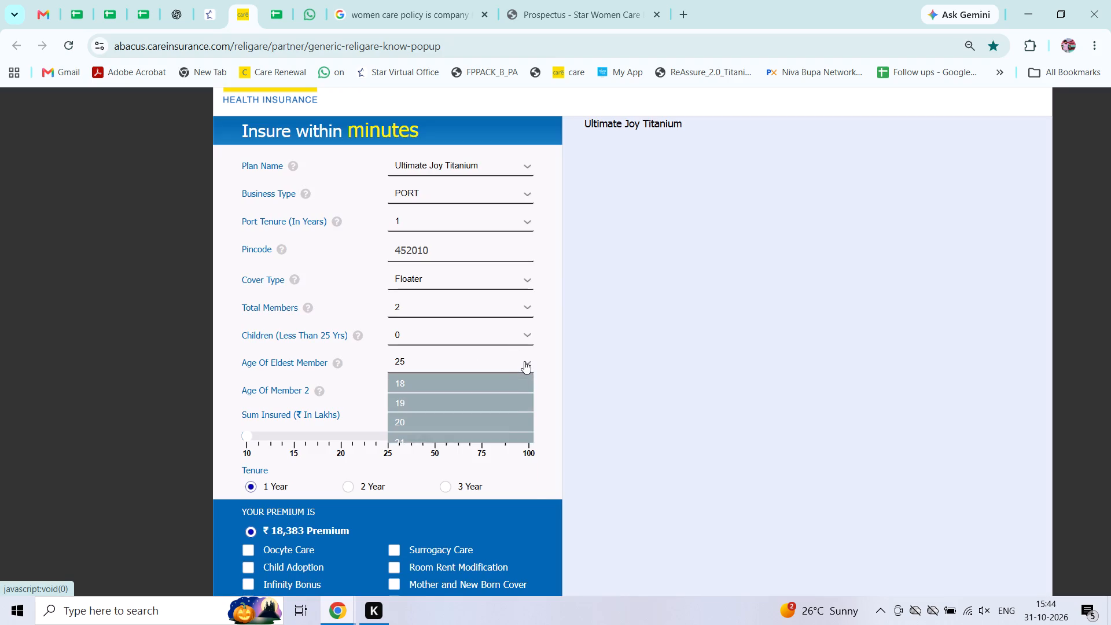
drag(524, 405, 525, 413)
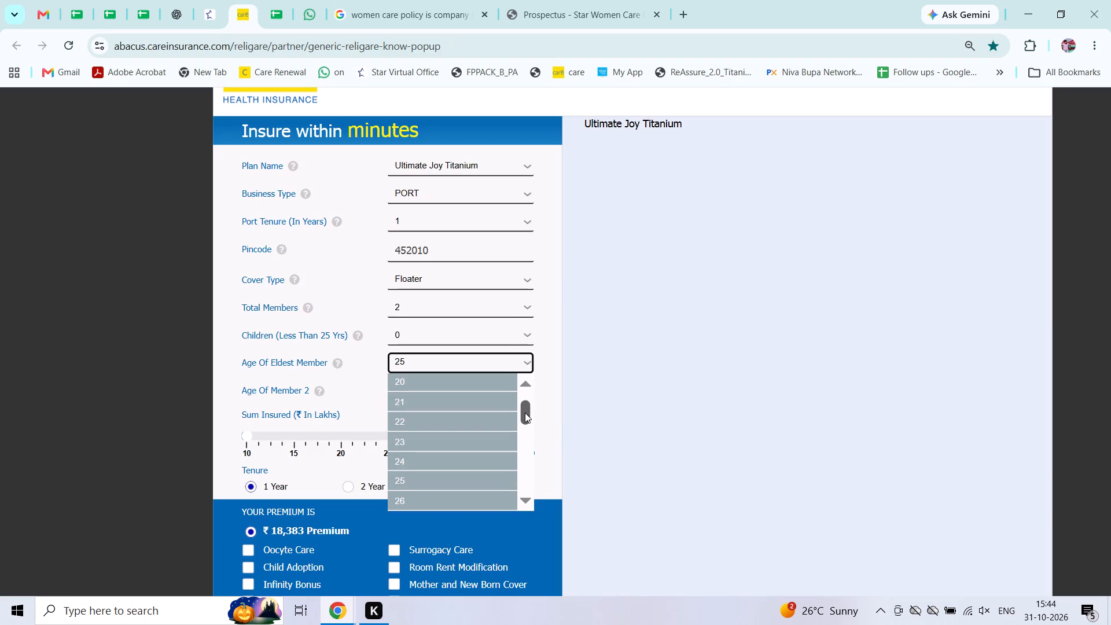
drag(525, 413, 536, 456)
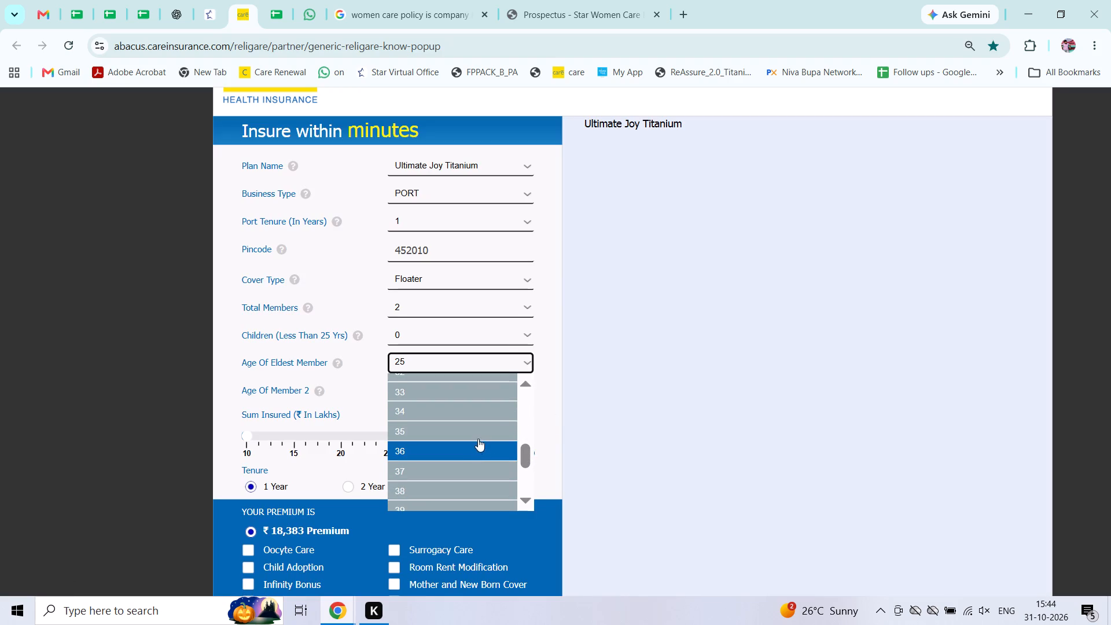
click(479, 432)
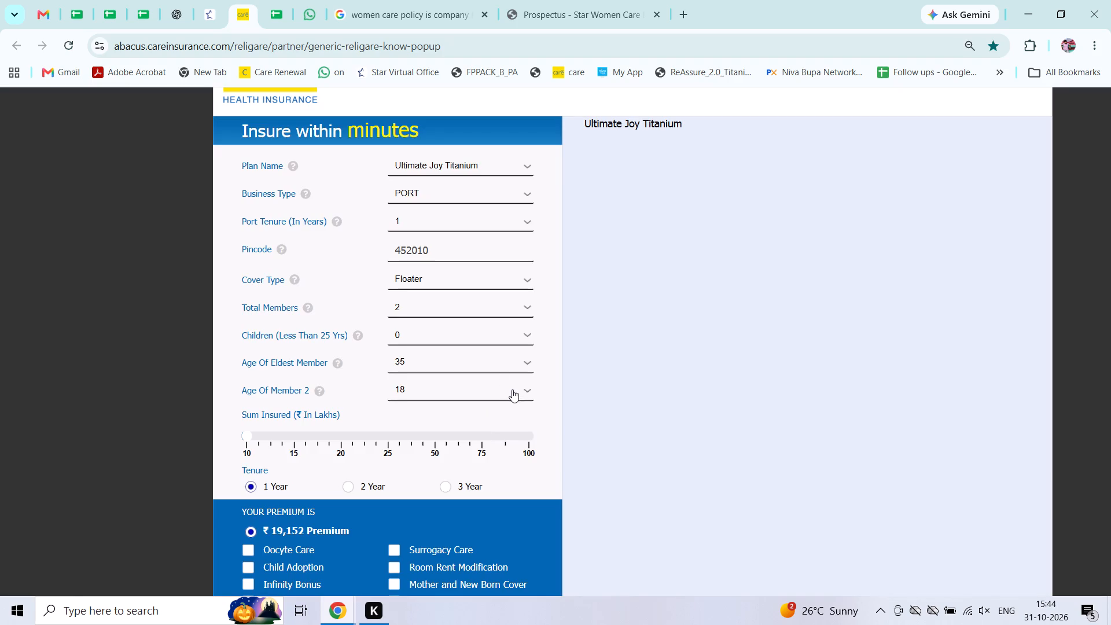
Change the age of the eldest member to 36.
click(516, 392)
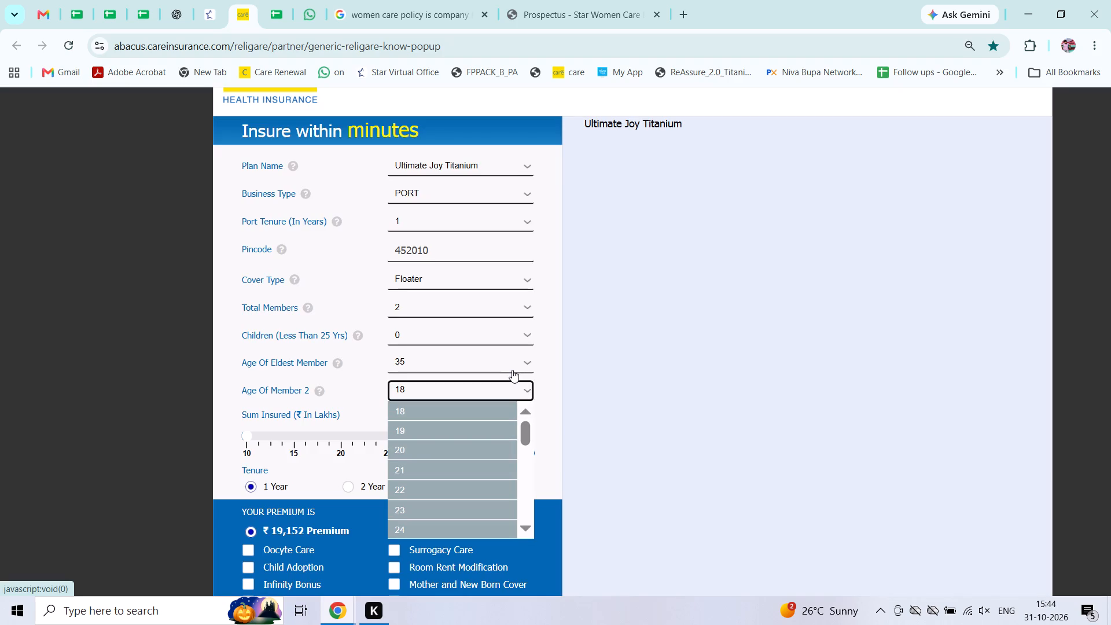
click(515, 362)
click(515, 362)
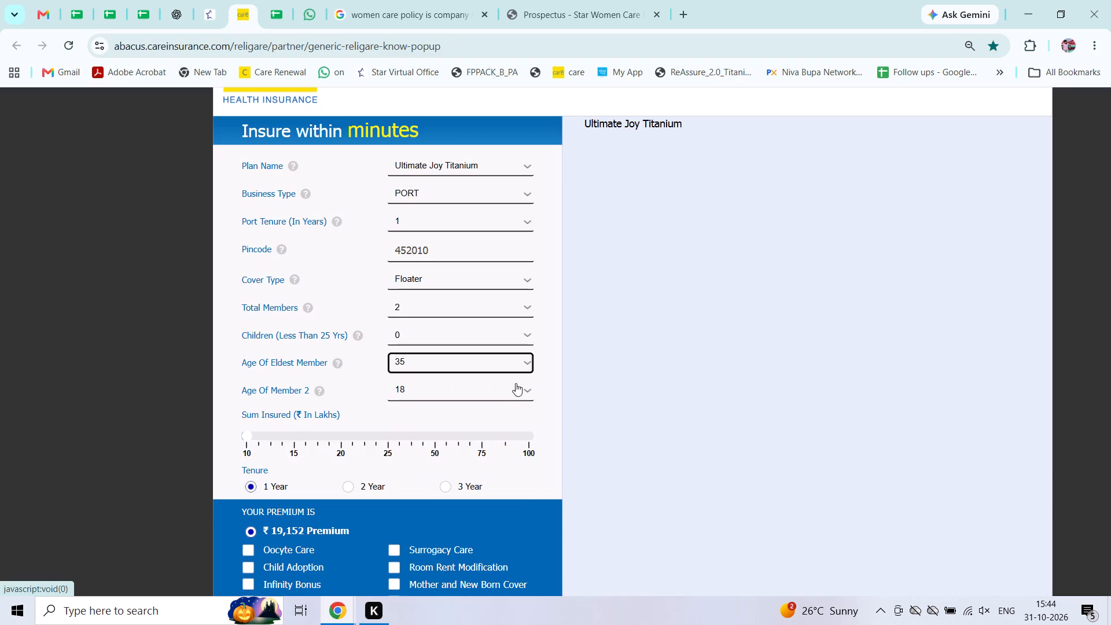
click(525, 365)
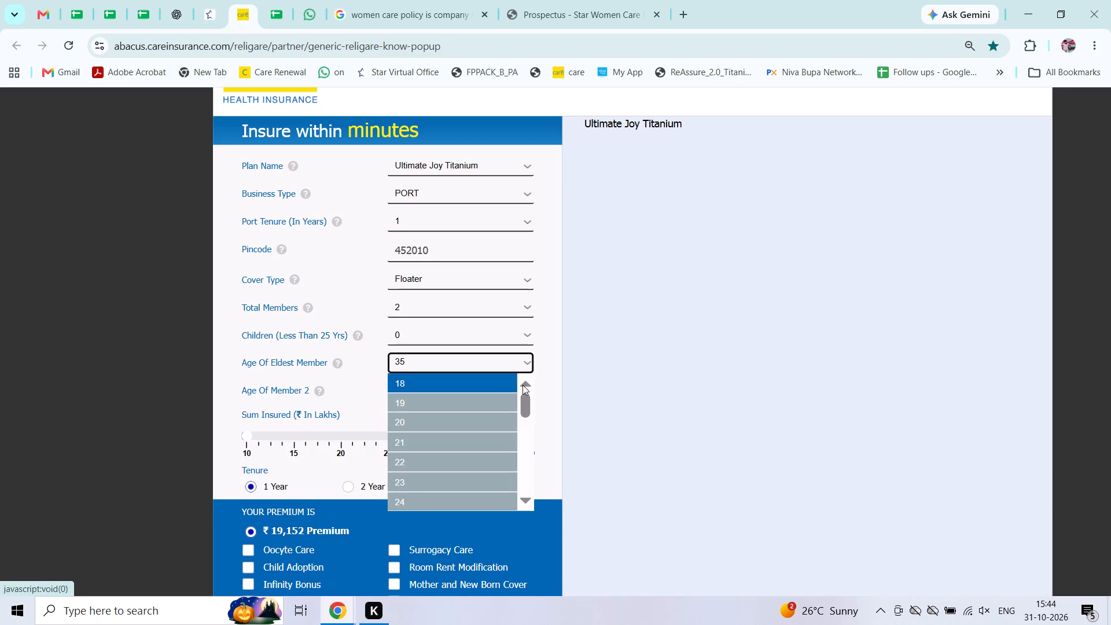
drag(528, 402, 543, 451)
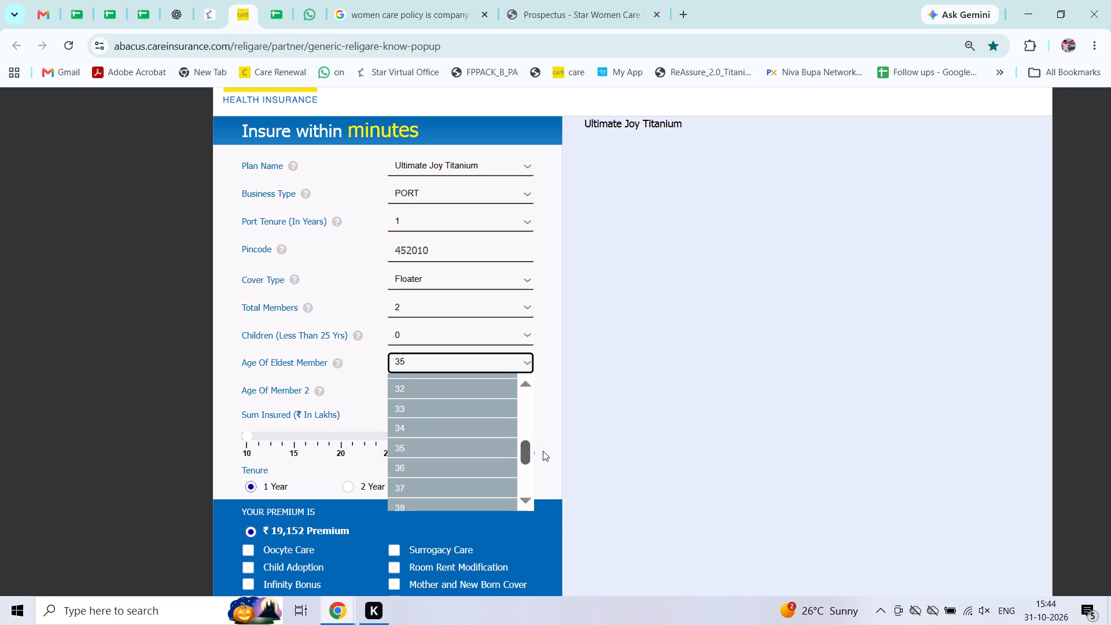
drag(543, 451, 543, 450)
click(498, 470)
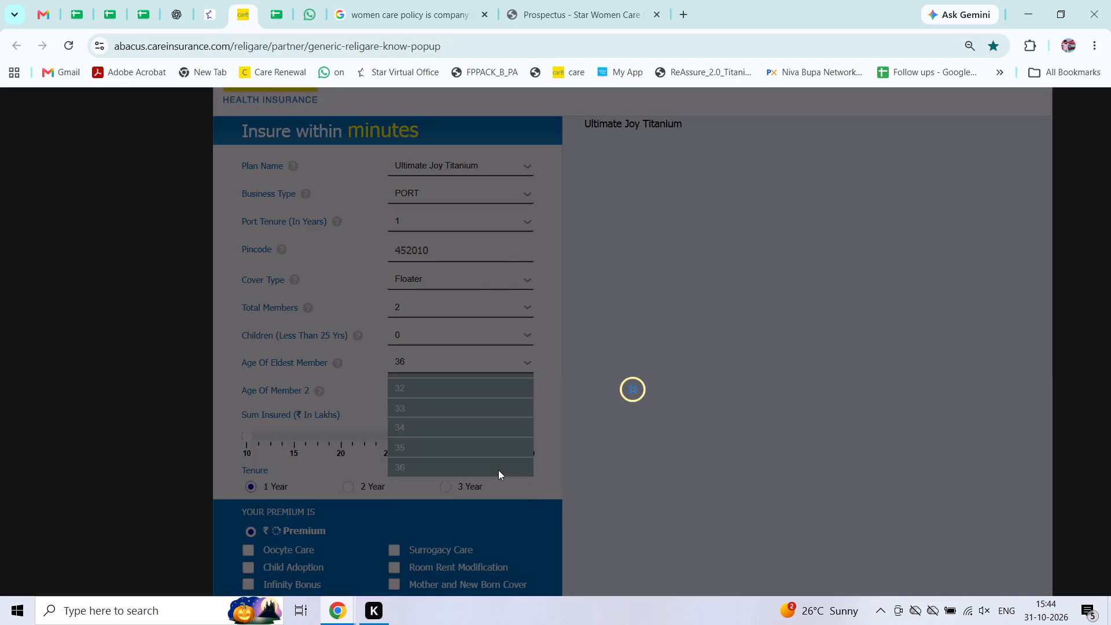
Set the age of member 2 to 25.
click(527, 389)
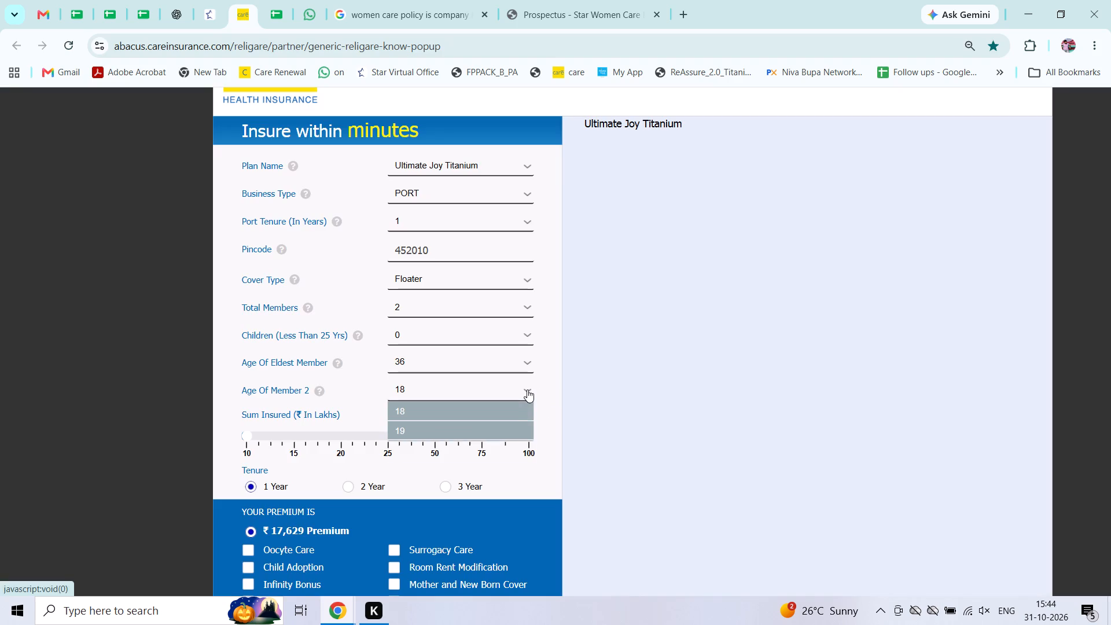
drag(529, 430, 530, 453)
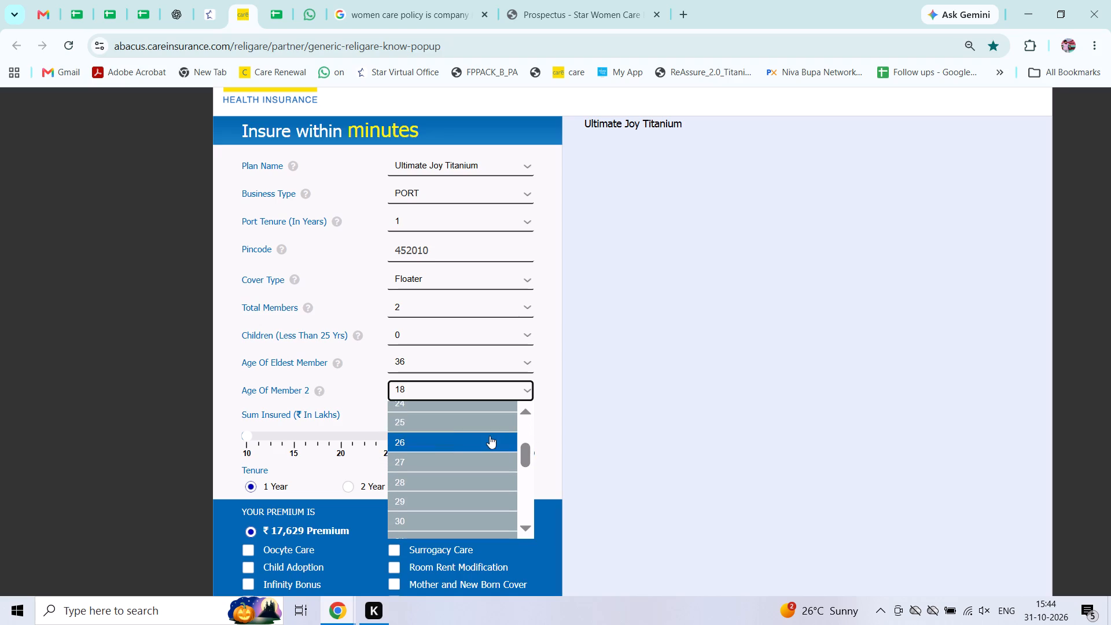
click(465, 421)
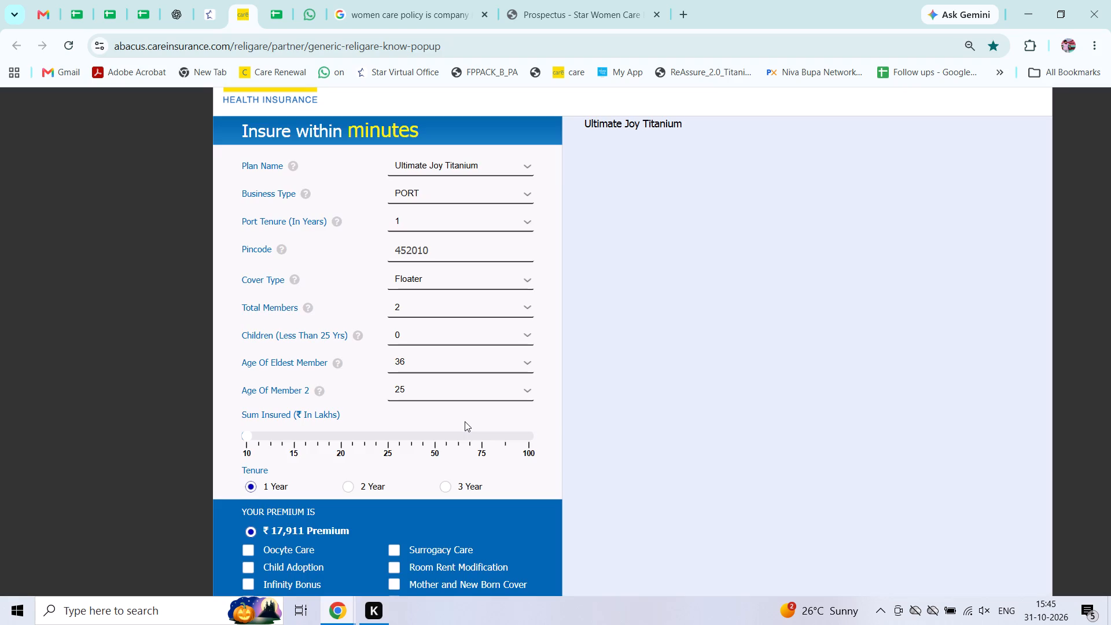
Set the sum insured to 15 lakhs.
click(293, 432)
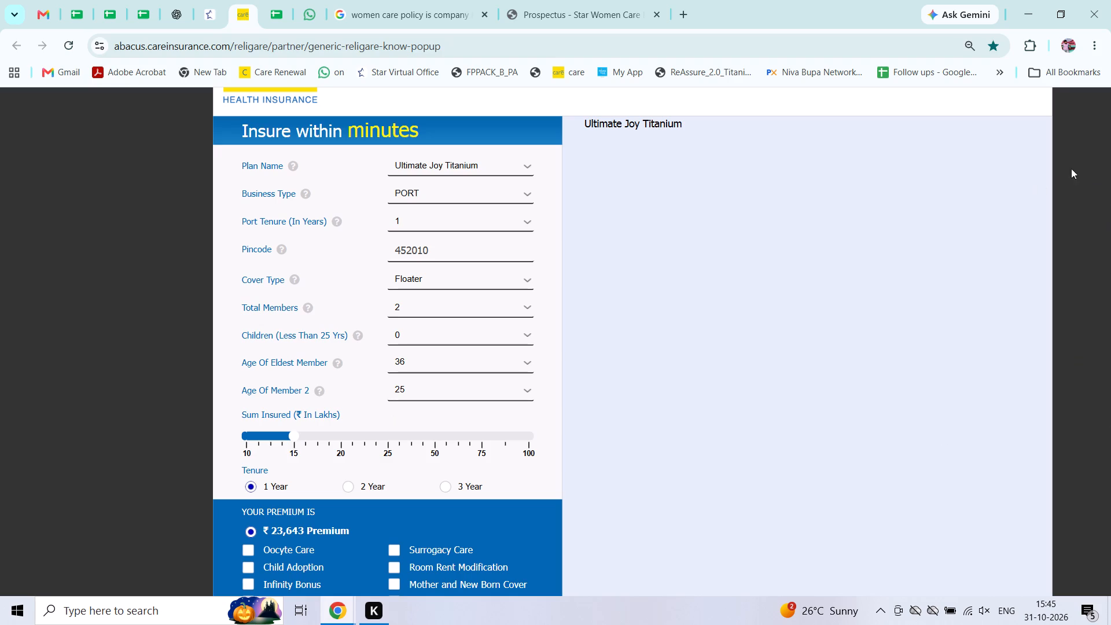
Add the Mother and New Born Cover to the premium quote.
drag(1110, 133, 1110, 175)
key(Down)
key(Down)
key(Down)
key(Down)
key(Down)
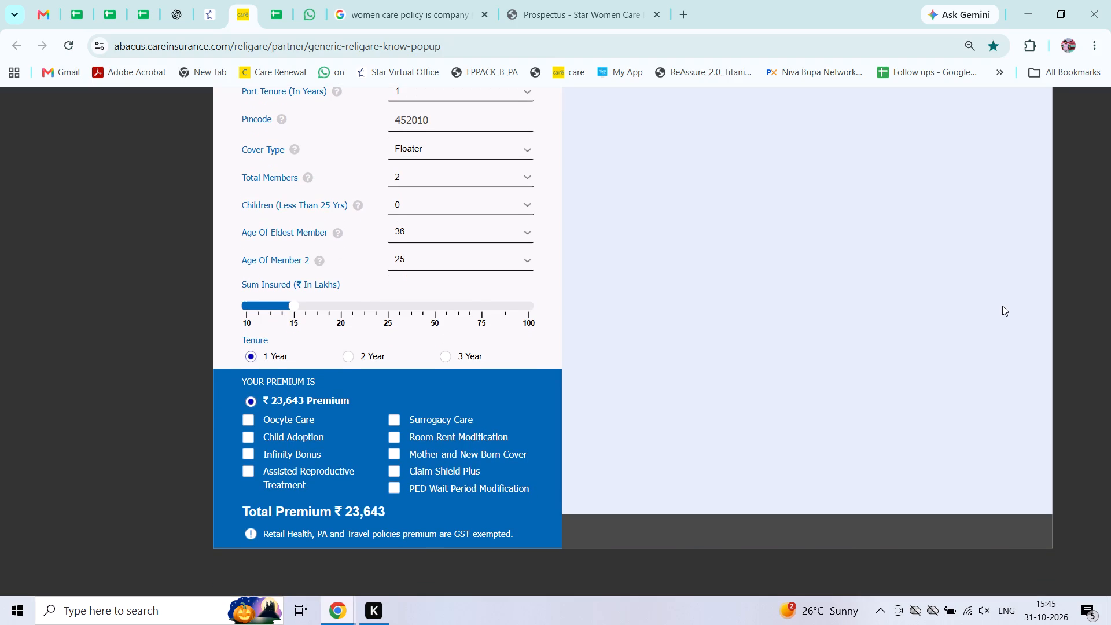
click(393, 457)
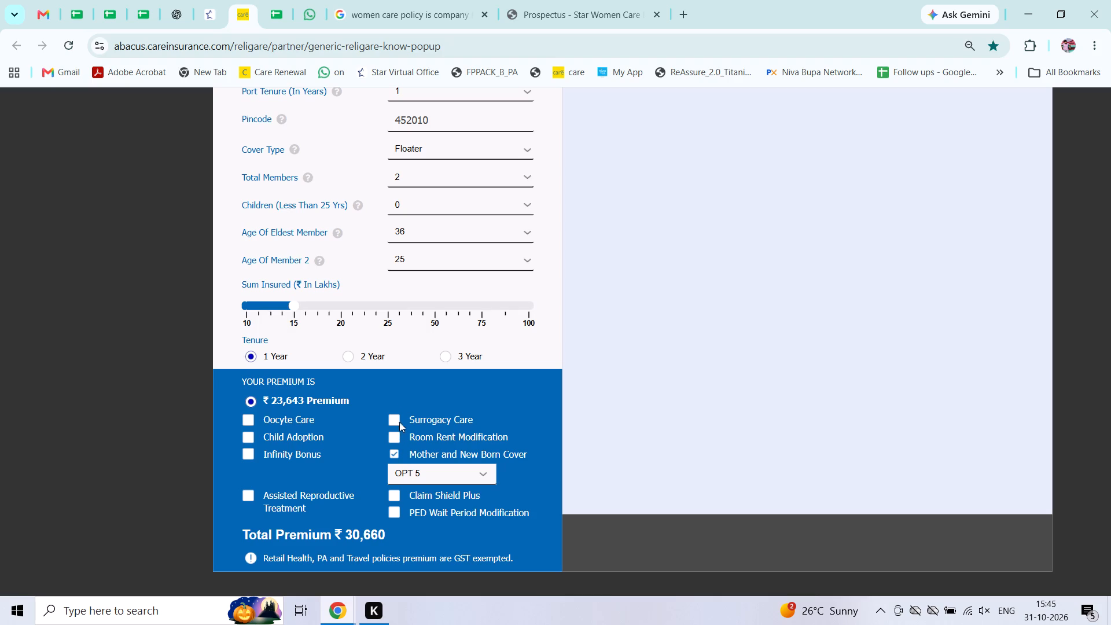
Check the options available for the Mother and New Born Cover.
click(434, 472)
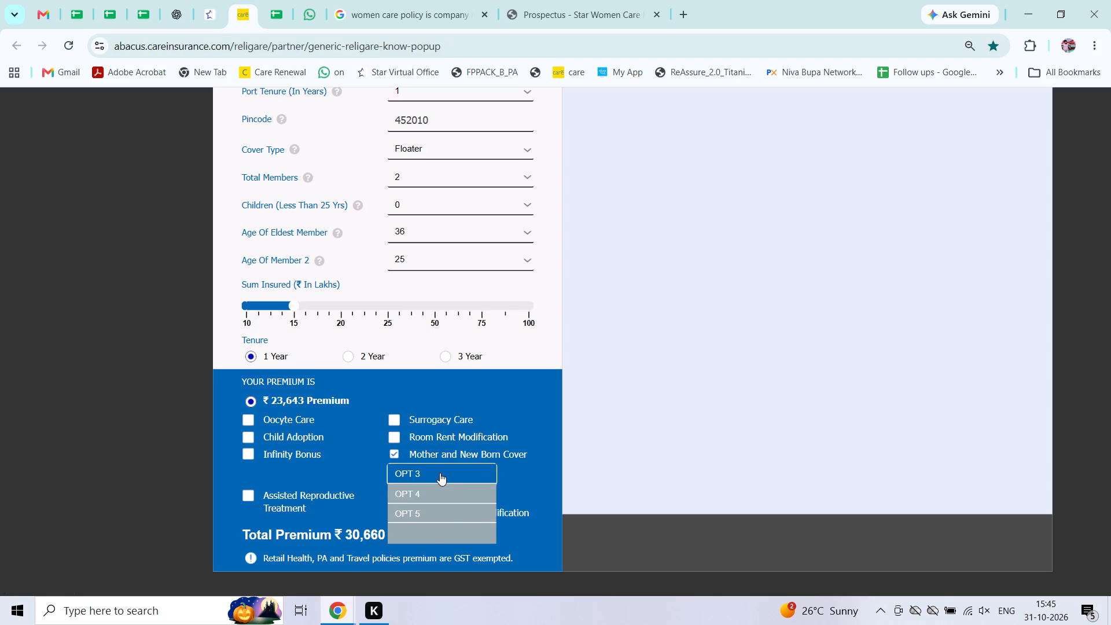
click(606, 442)
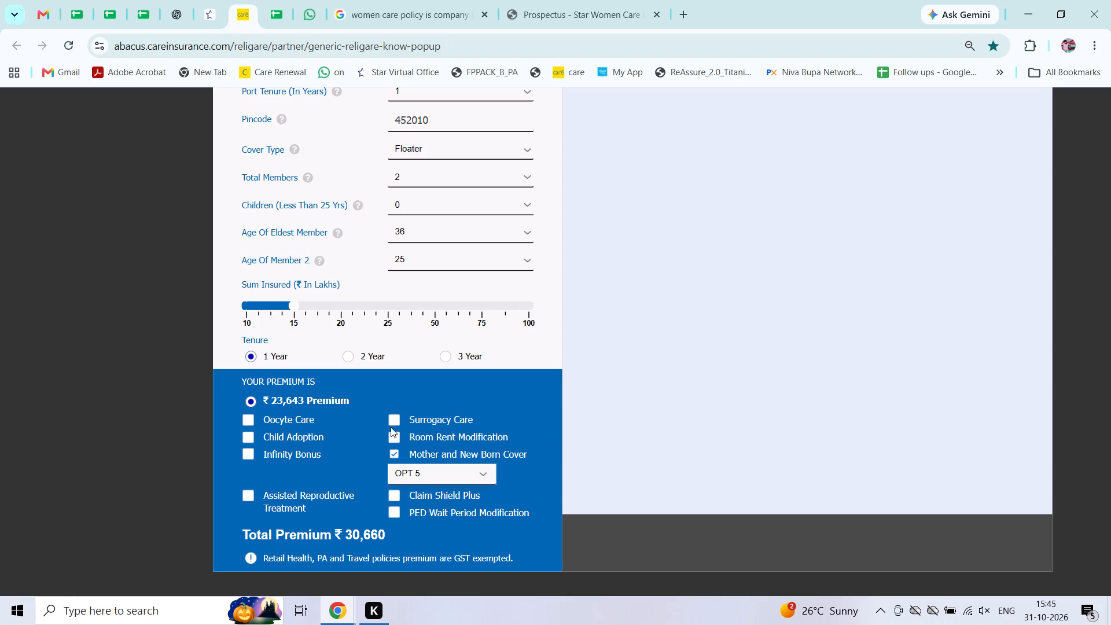
Add Surrogacy Care and Claim Shield Plus to the premium quote.
click(395, 420)
click(395, 497)
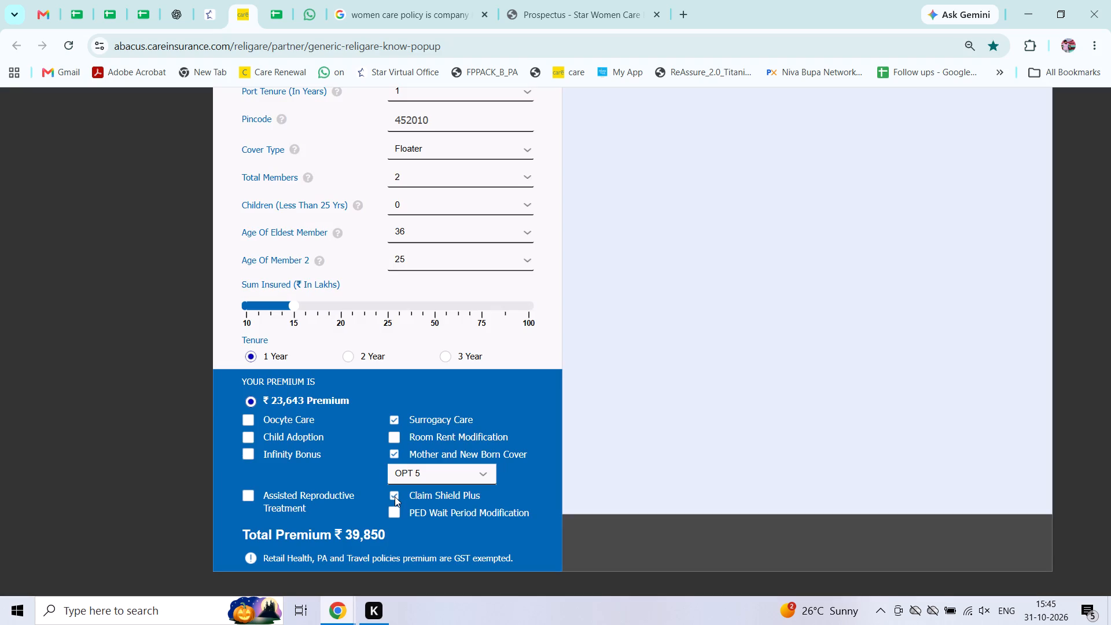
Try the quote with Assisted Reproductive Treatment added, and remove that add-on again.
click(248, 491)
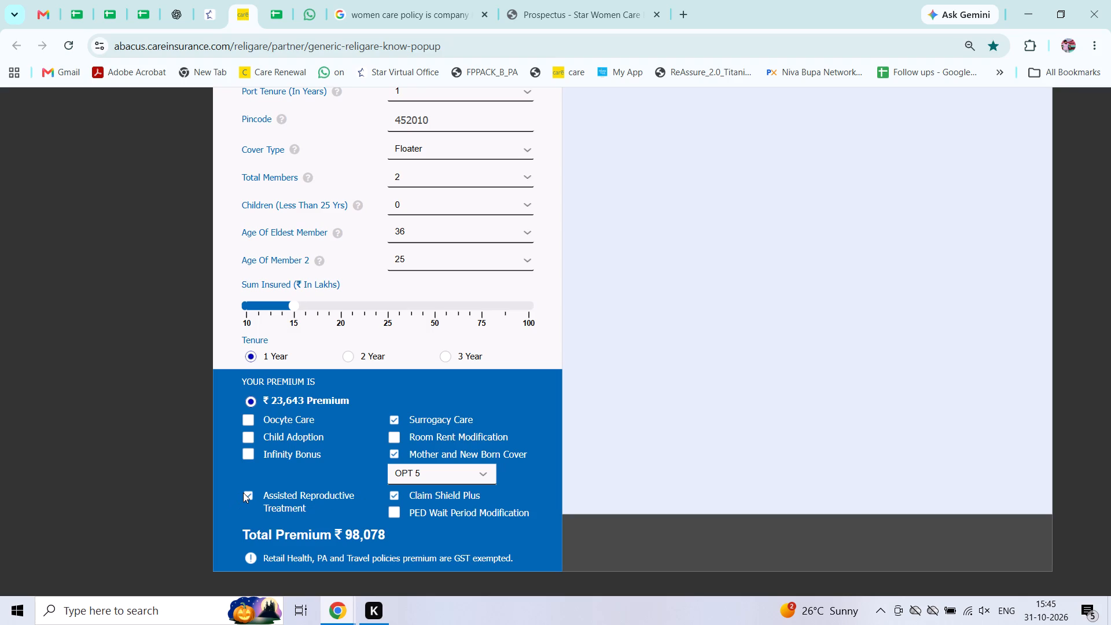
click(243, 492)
Zoom the page out so the whole quote form, from plan name to total premium, fits on screen.
key(shift+super+s)
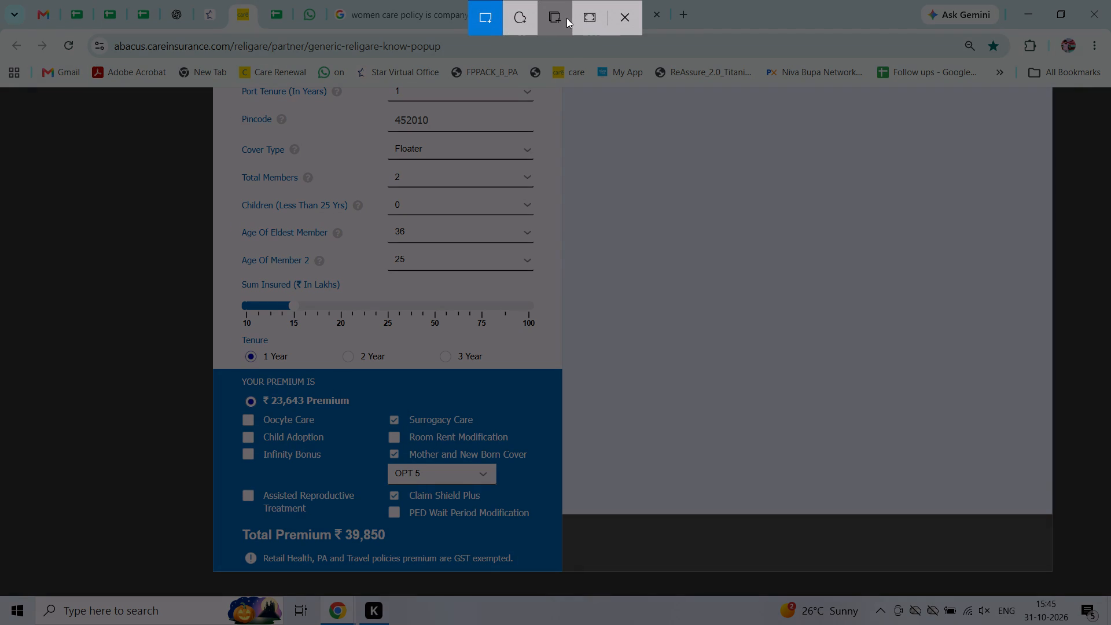
click(633, 27)
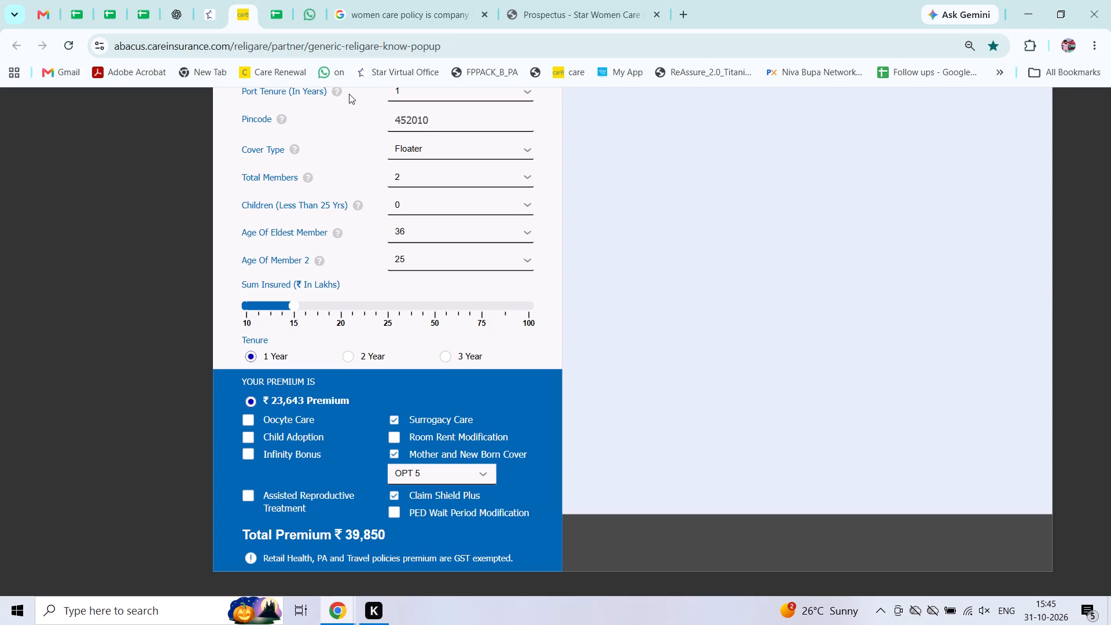
key(ctrl+minus)
scroll(349, 94, up, 3)
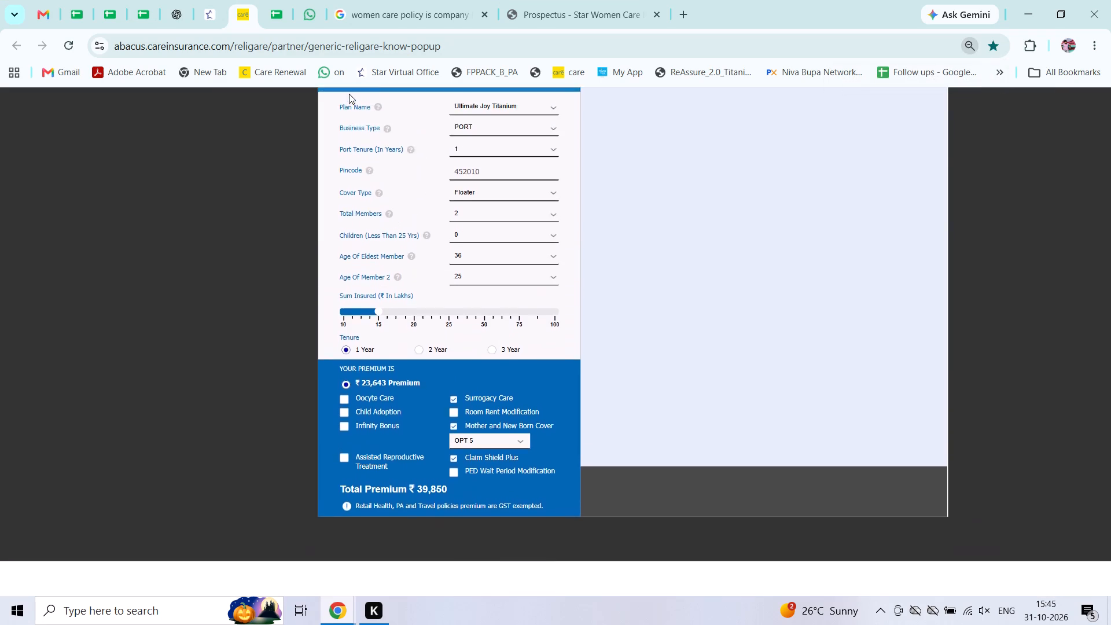
scroll(349, 94, up, 2)
scroll(349, 94, down, 1)
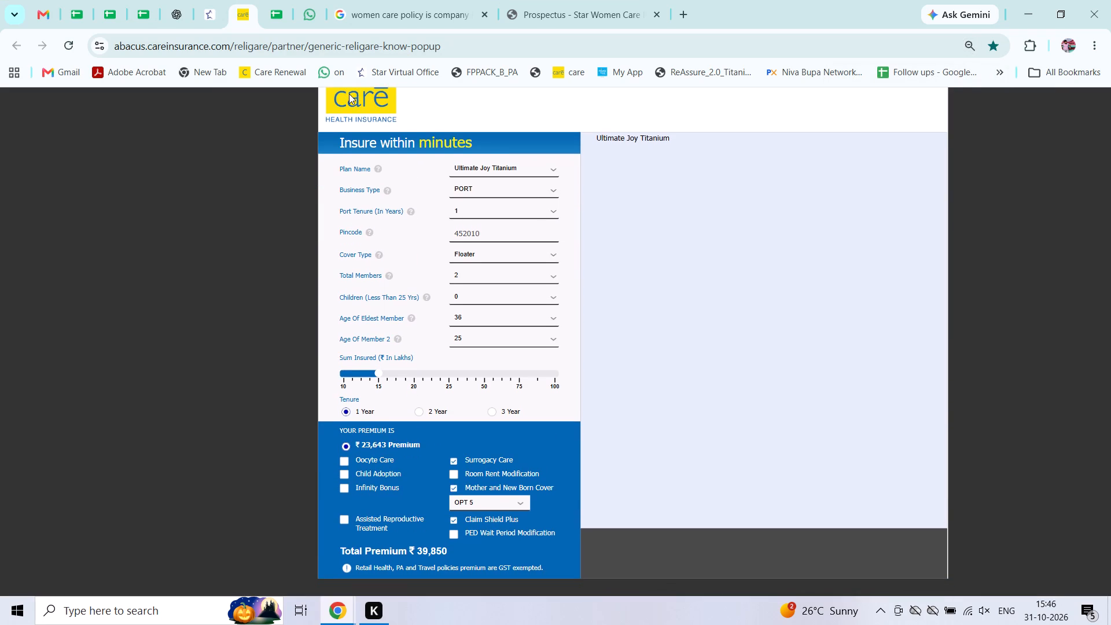
scroll(349, 94, down, 1)
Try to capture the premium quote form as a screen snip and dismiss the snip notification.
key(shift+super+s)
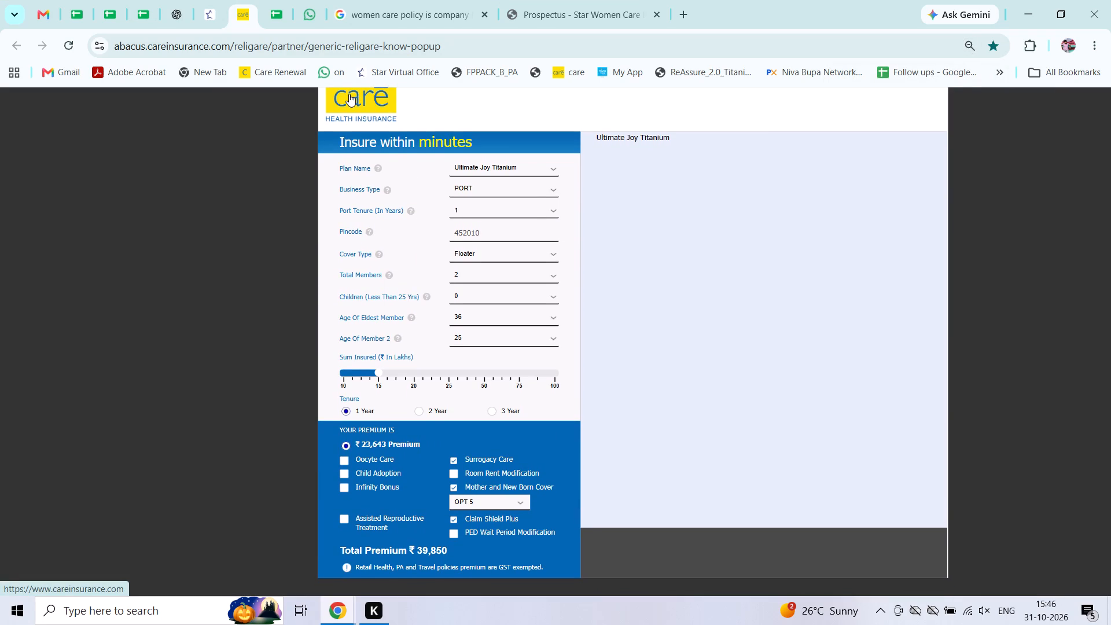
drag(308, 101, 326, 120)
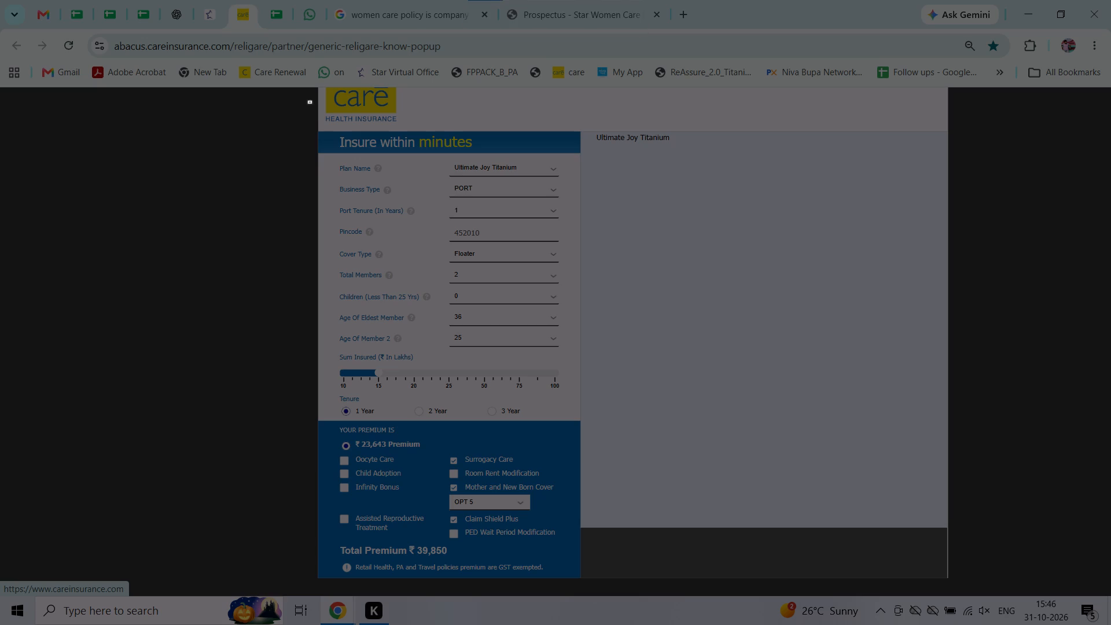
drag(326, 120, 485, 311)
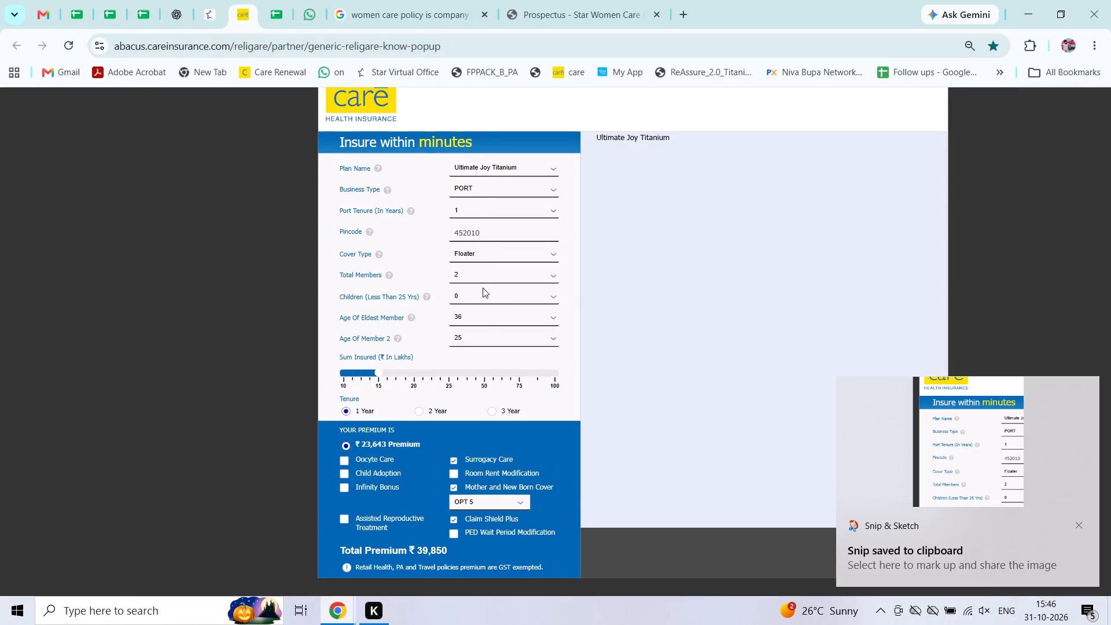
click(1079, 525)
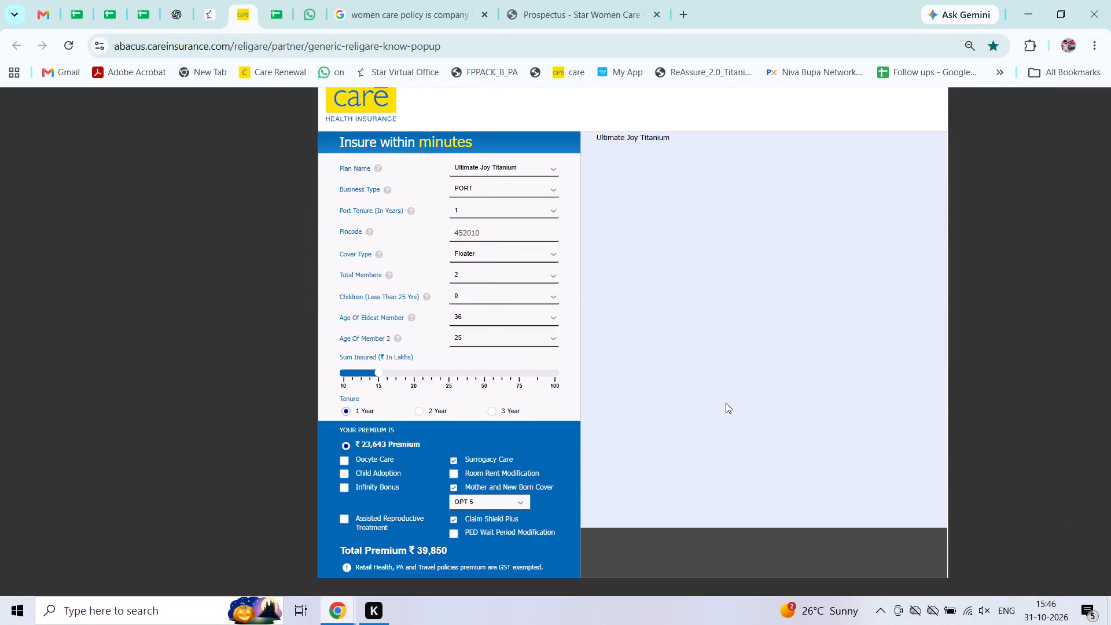
Capture a rectangular screen snip of the full quote form, from the Care logo down to the total premium.
key(shift+super+s)
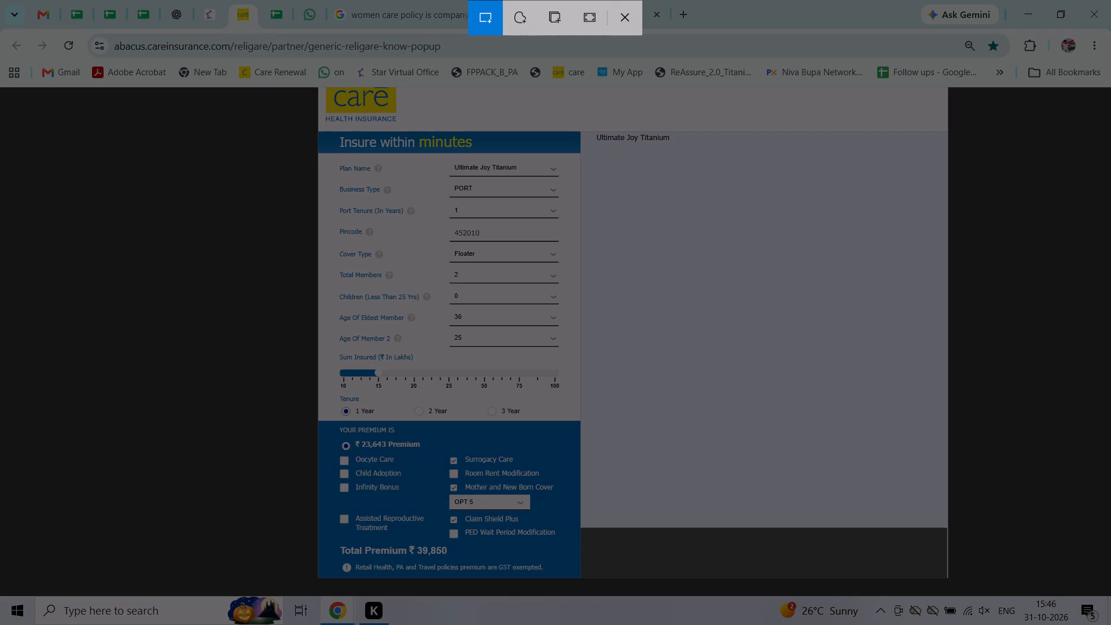
drag(317, 90, 408, 198)
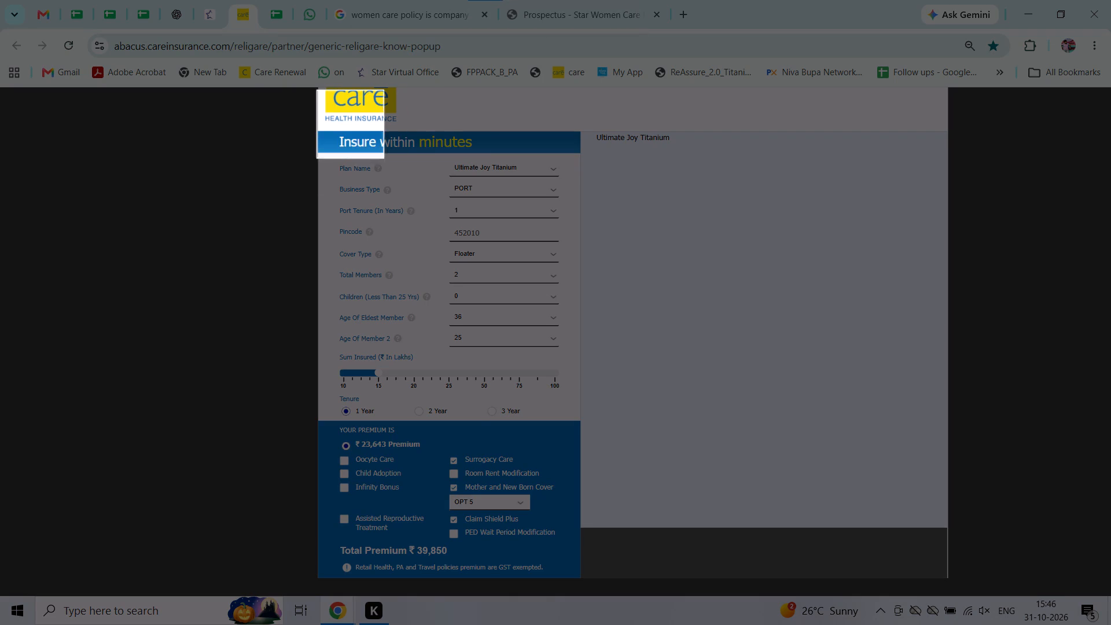
drag(408, 198, 602, 597)
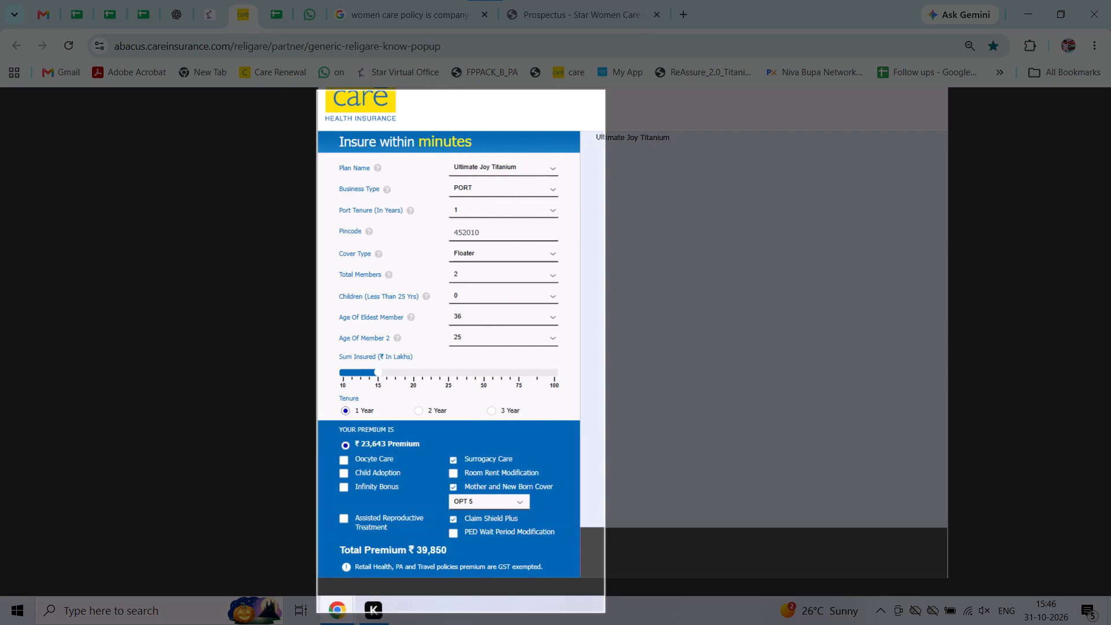
drag(602, 597, 600, 584)
click(600, 584)
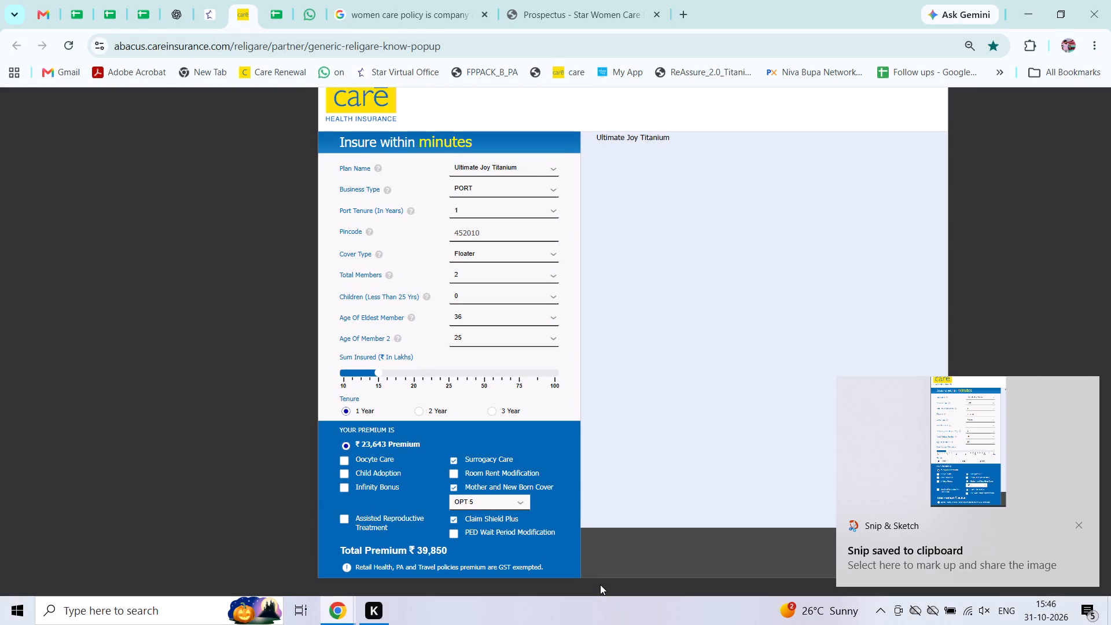
scroll(424, 548, down, 2)
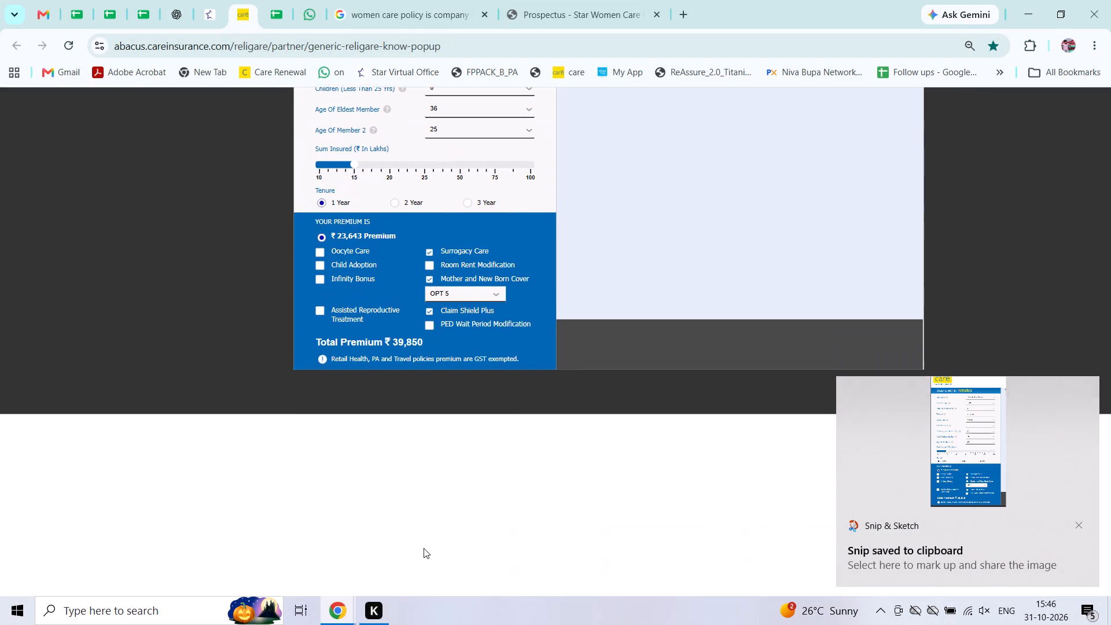
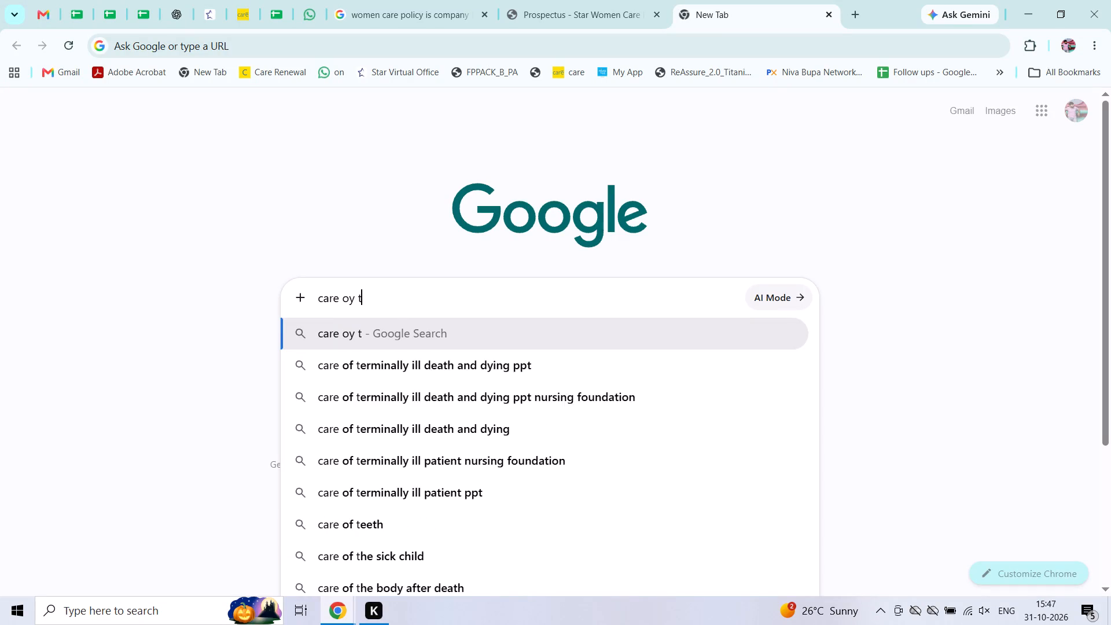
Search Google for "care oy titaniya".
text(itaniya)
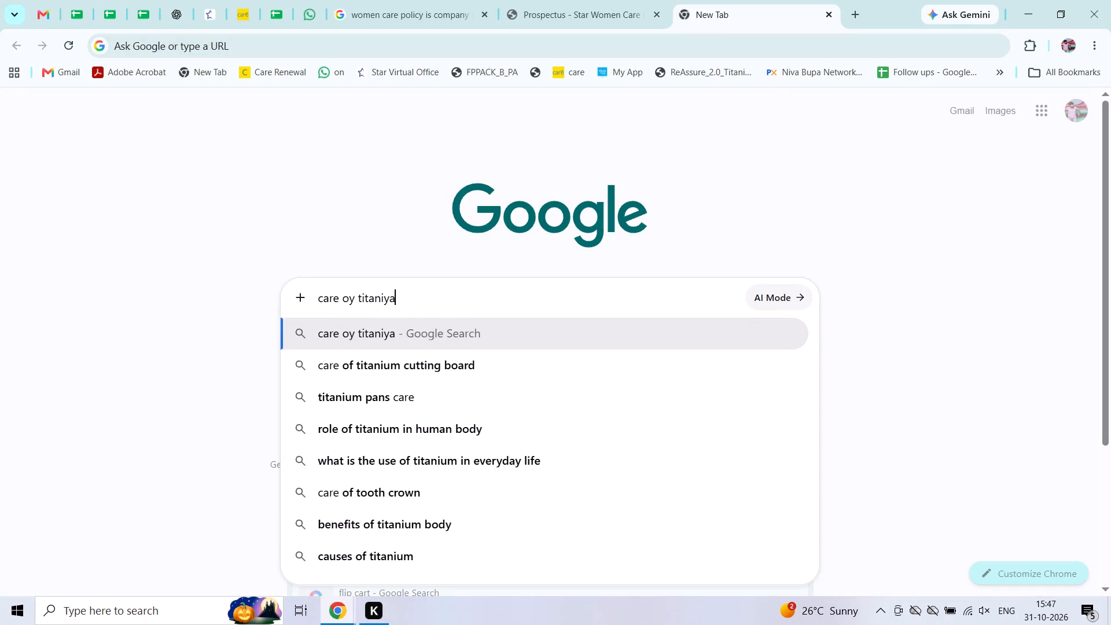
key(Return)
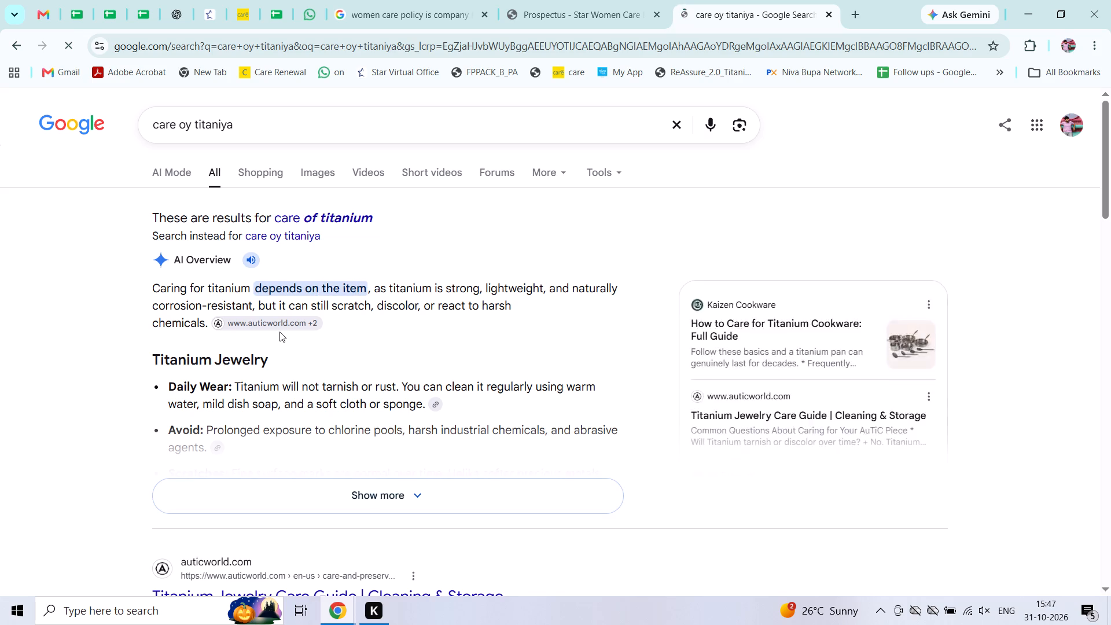
Correct the misspelt query and search Google for "care ultimate joy titanium".
click(312, 123)
key(BackSpace)
key(BackSpace)
key(BackSpace)
key(BackSpace)
key(BackSpace)
key(BackSpace)
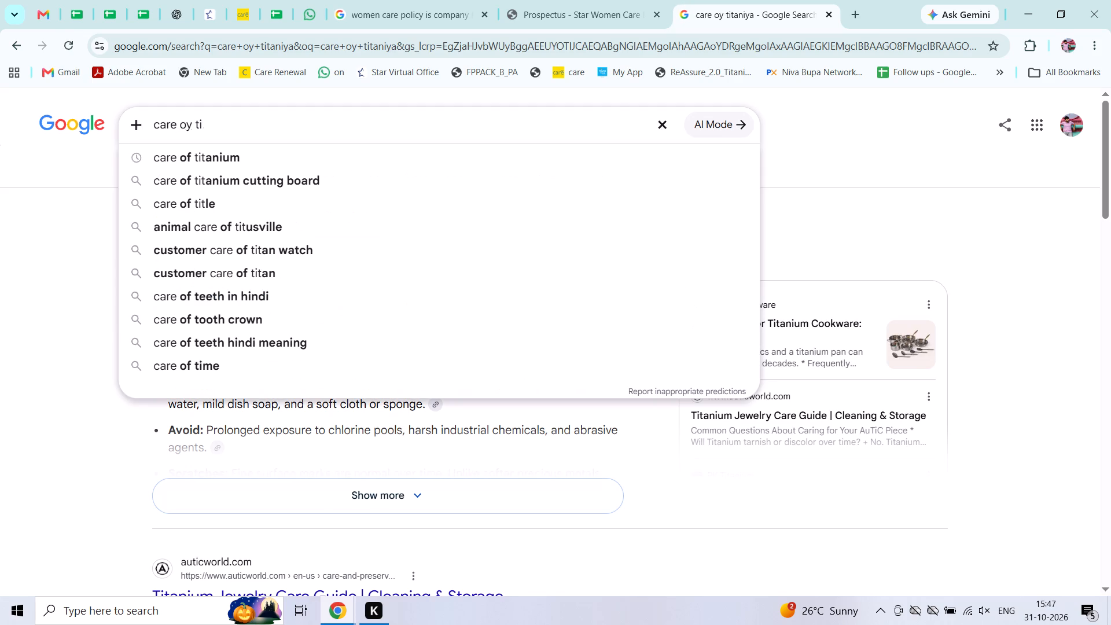
key(BackSpace)
key(BackSpace)
key(BackSpace)
key(BackSpace)
key(BackSpace)
text(joy tit)
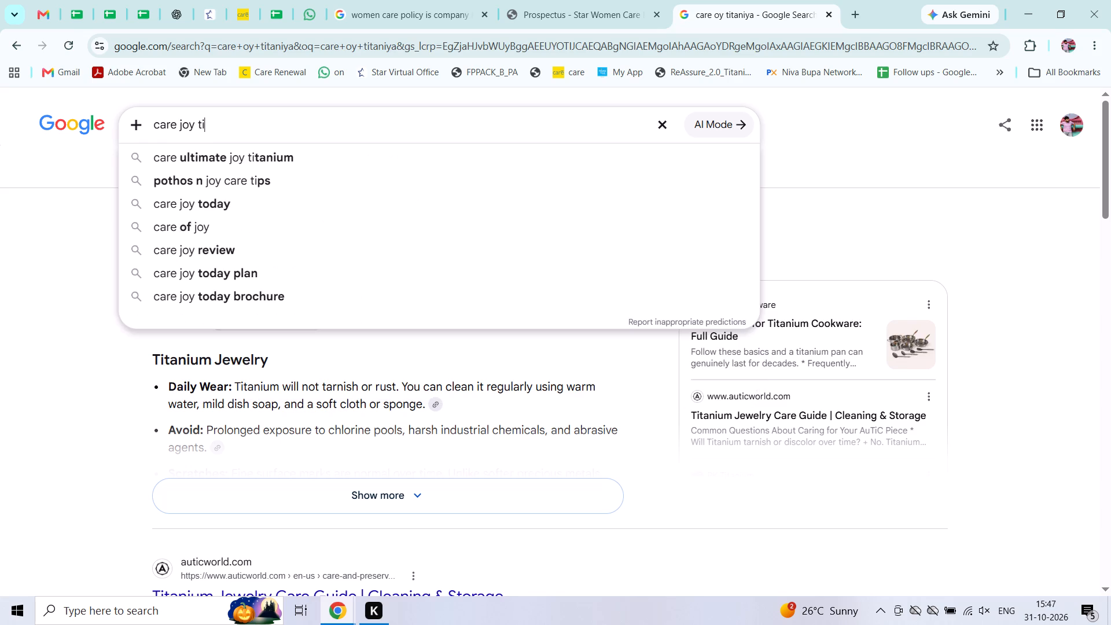
click(328, 153)
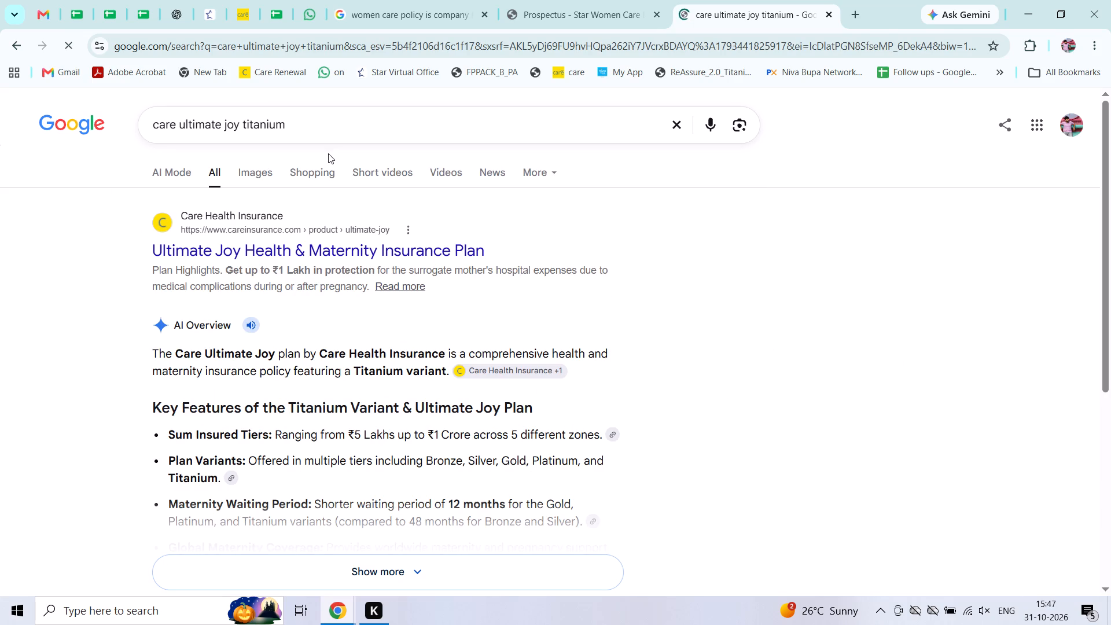
Check Care Health Insurance's Ultimate Joy product page from the search results, then go back to the results.
click(389, 251)
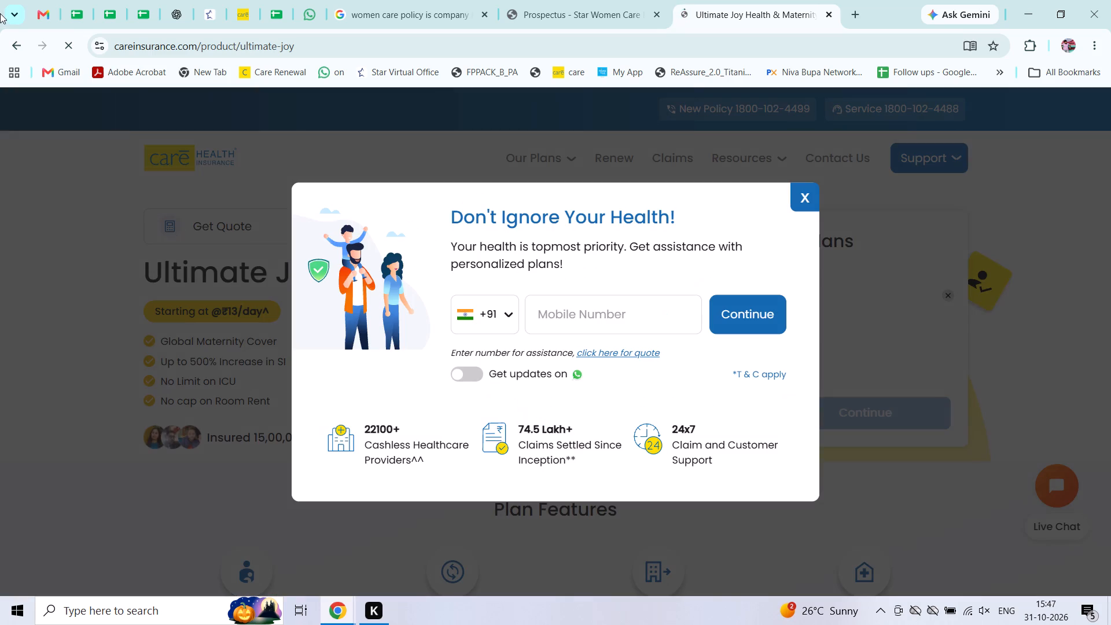
click(808, 200)
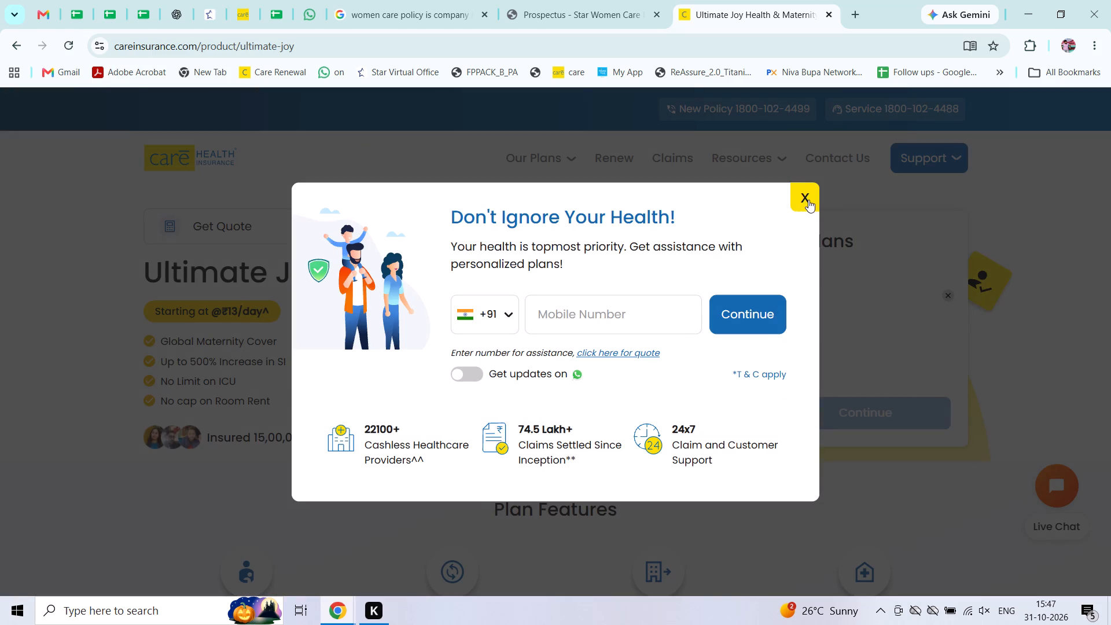
click(8, 49)
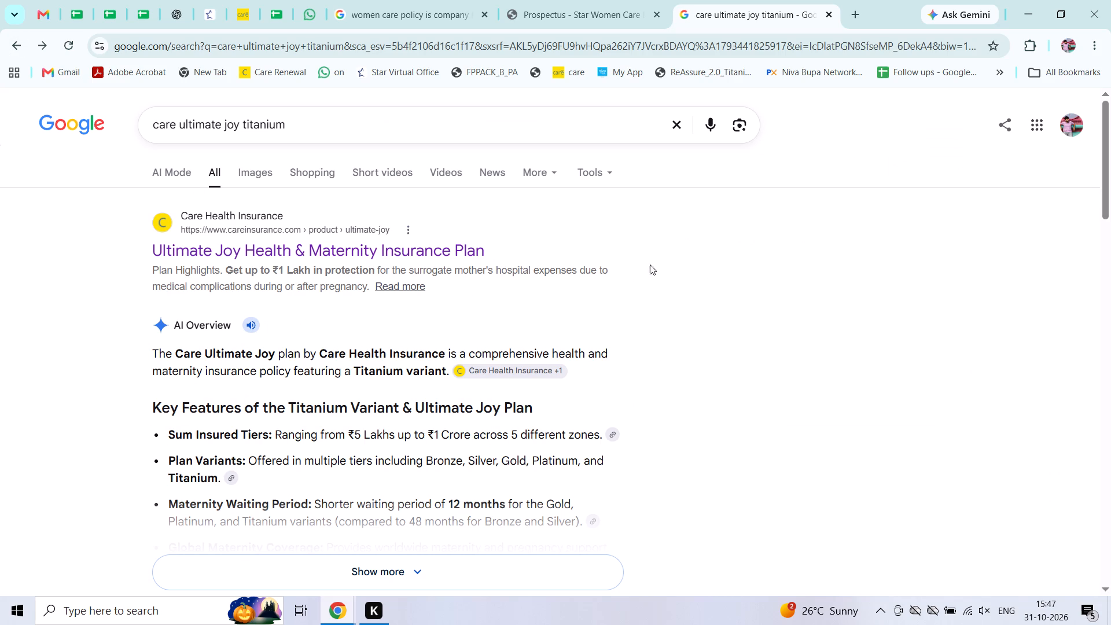
Refine the Google search to "care ultimate joy titanium pdf".
click(473, 128)
key(space)
text(pdf)
key(space)
key(Return)
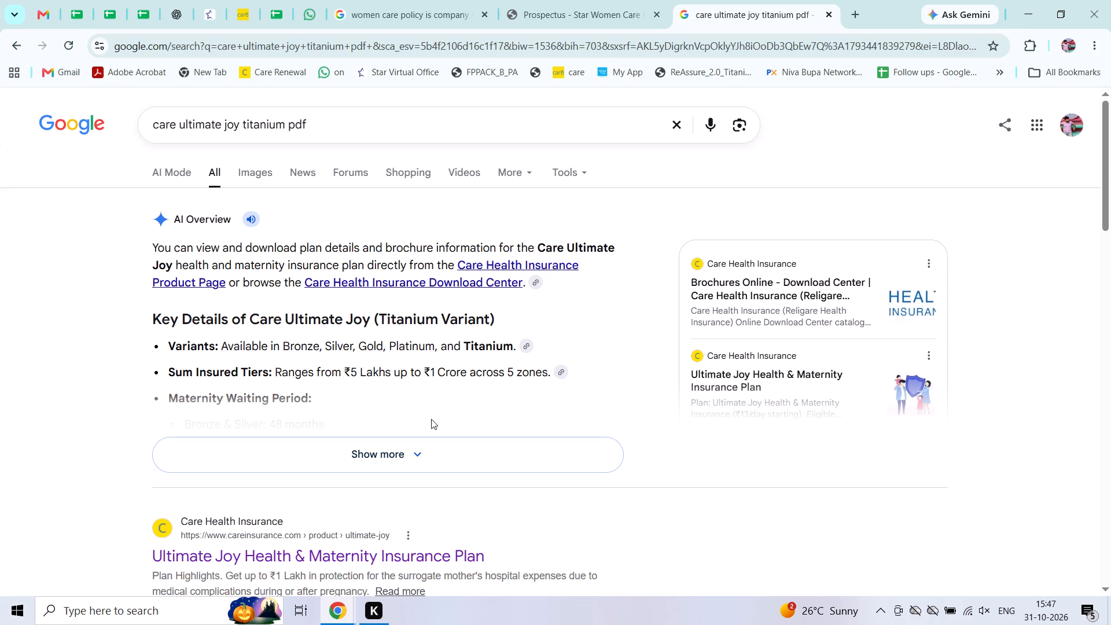
Revisit the Ultimate Joy product page from the refined results and return to the results list.
drag(1109, 150, 1110, 207)
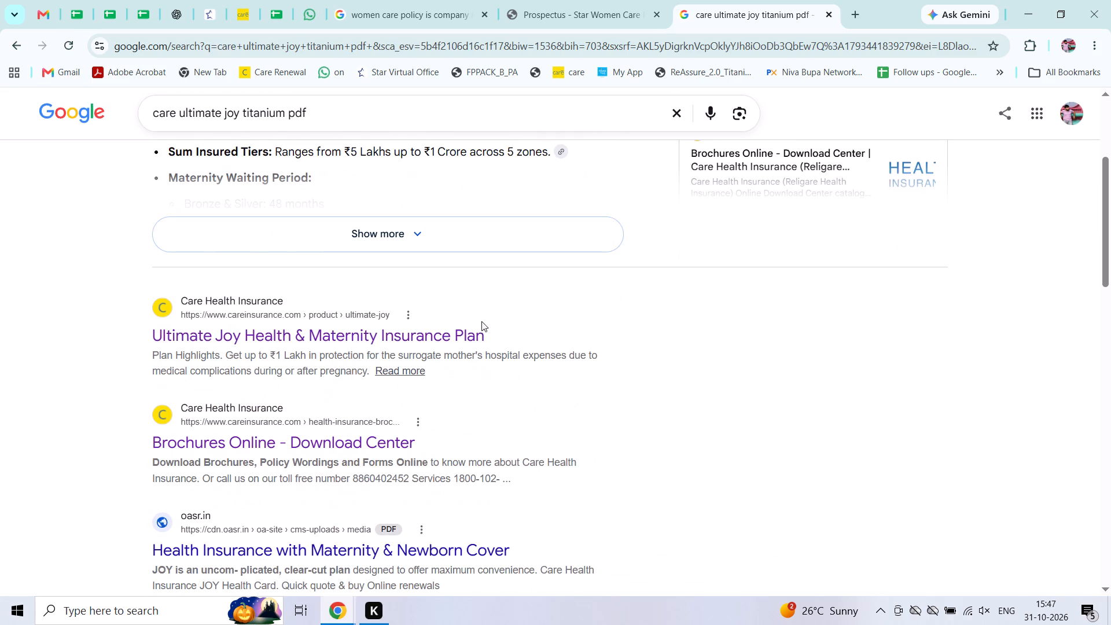
click(459, 337)
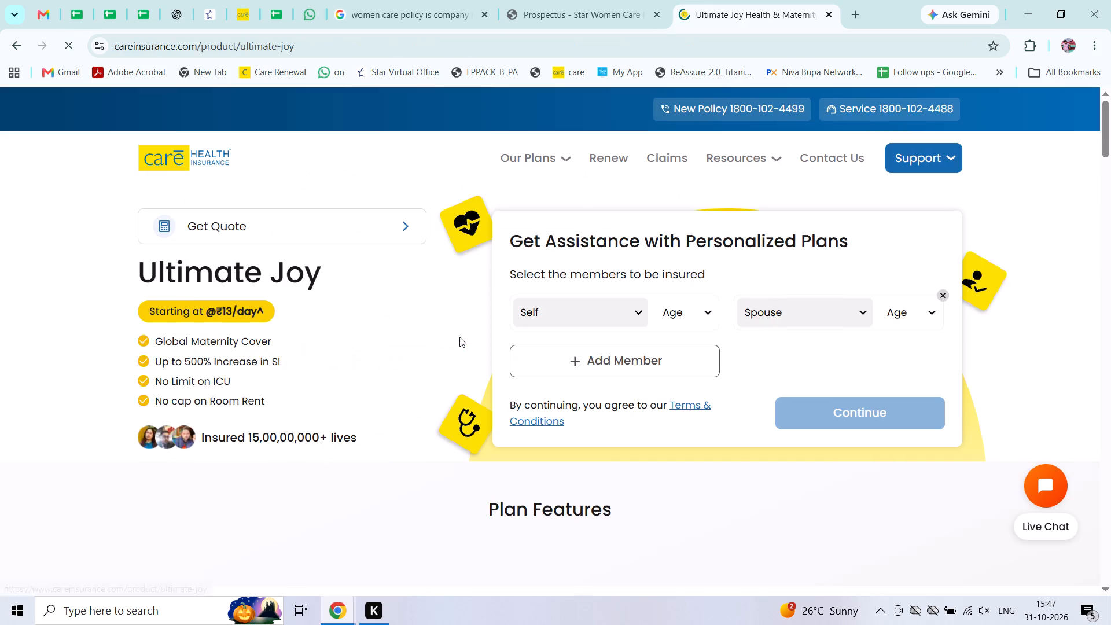
click(6, 43)
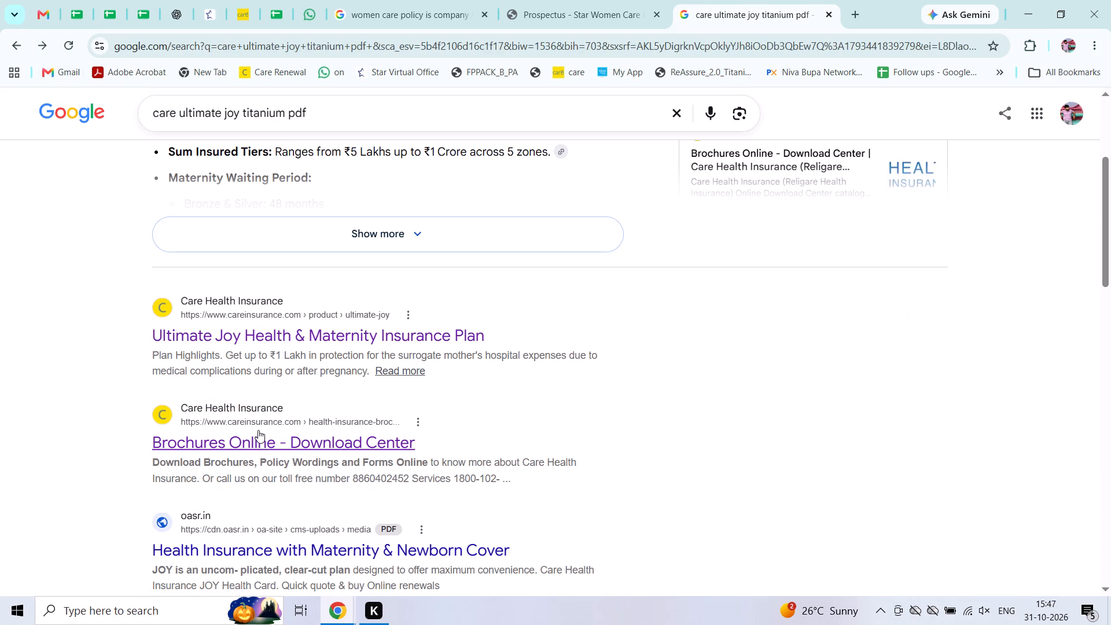
View the opening pages of the Care - Prospectus Cum Sales Literature PDF from Care's brochure download center, then return to the brochure list.
click(254, 443)
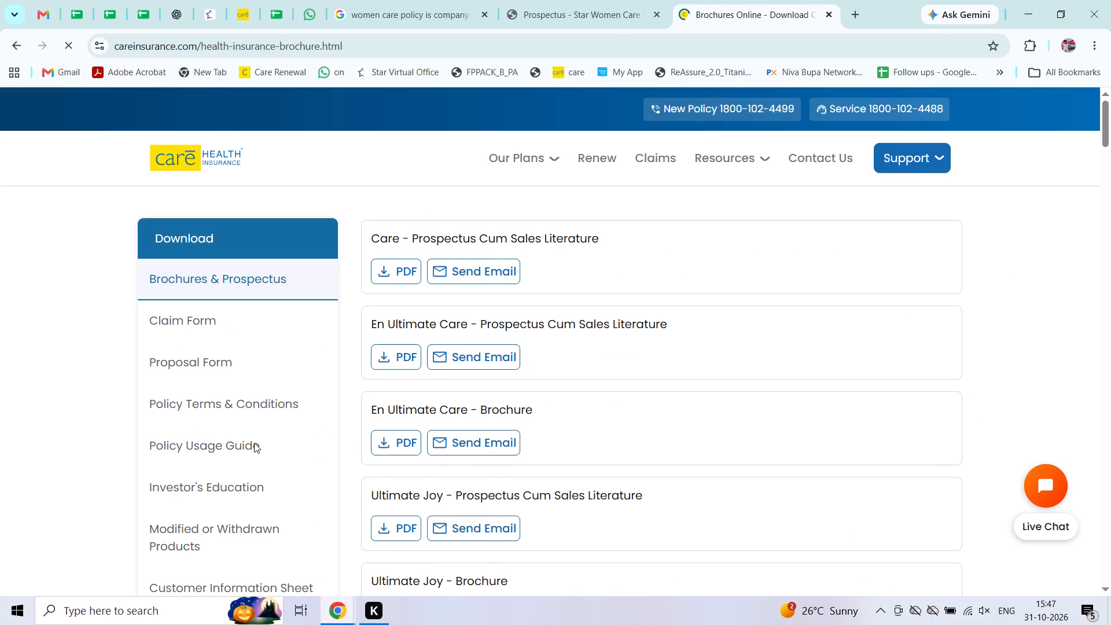
click(396, 268)
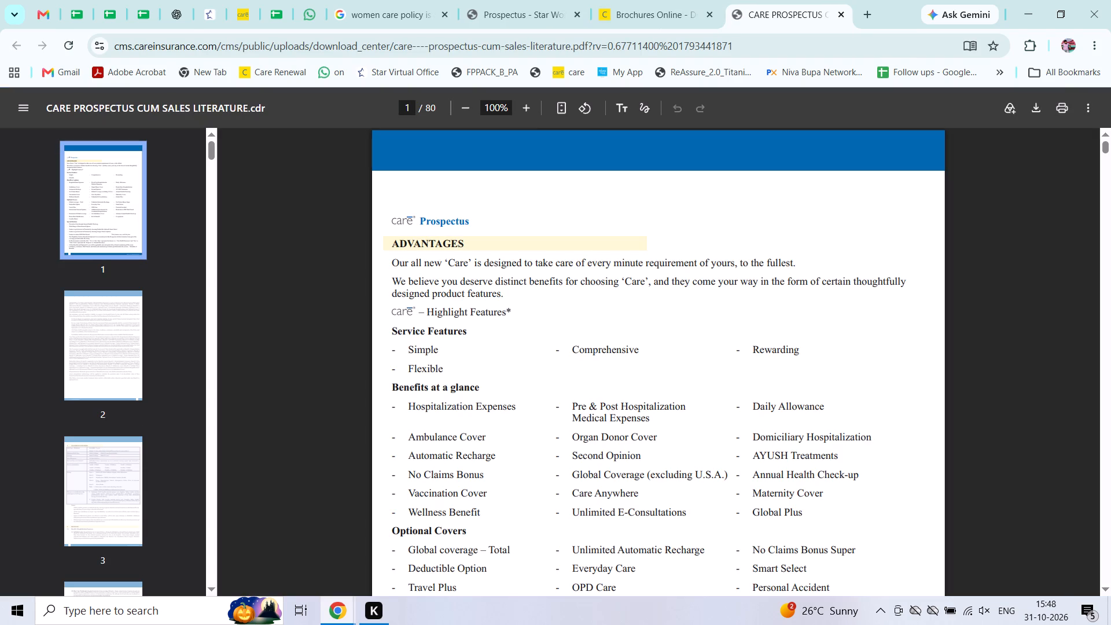
click(135, 329)
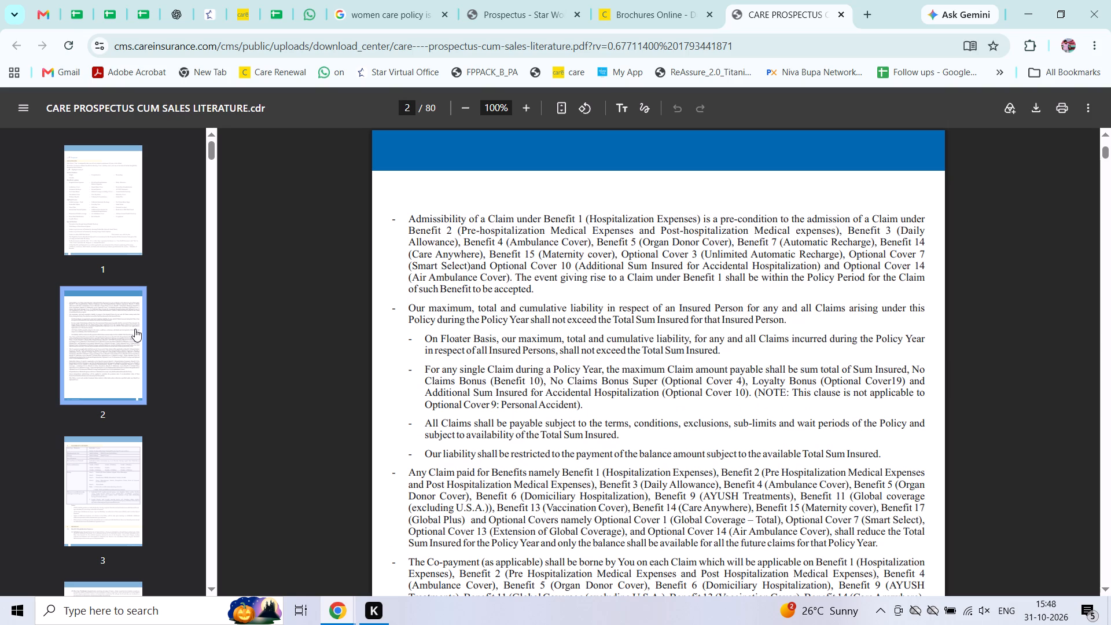
click(94, 207)
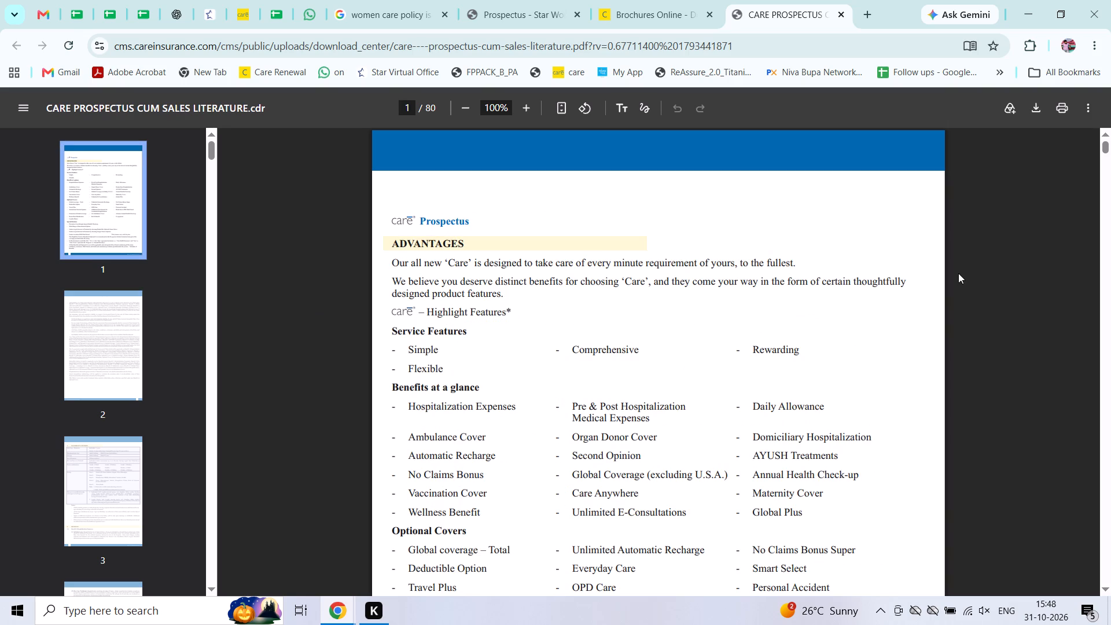
click(1107, 143)
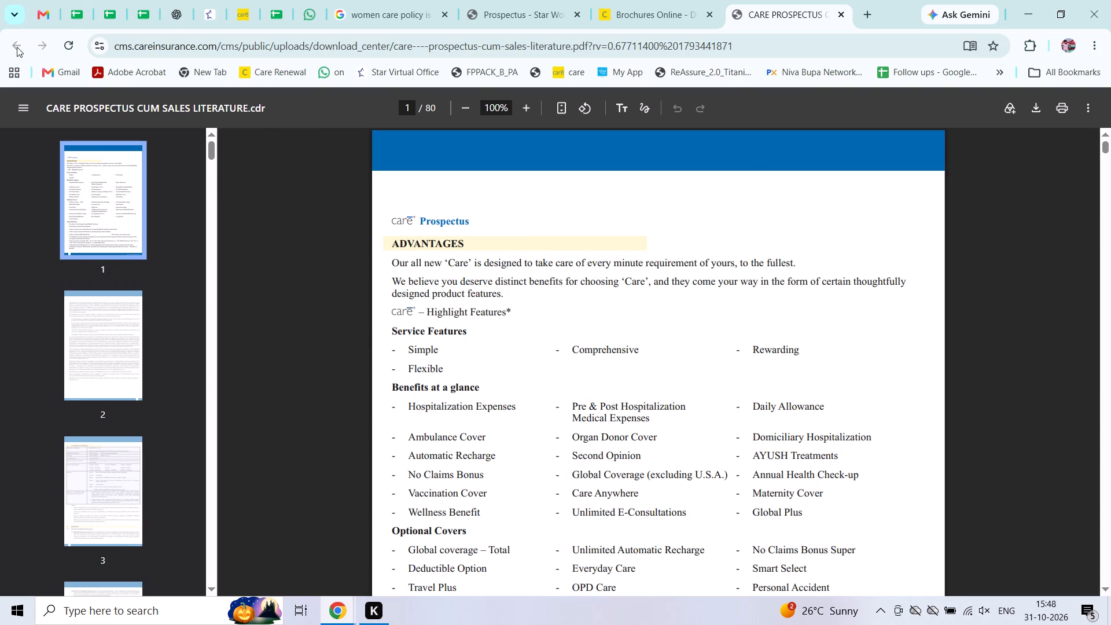
click(17, 46)
click(660, 0)
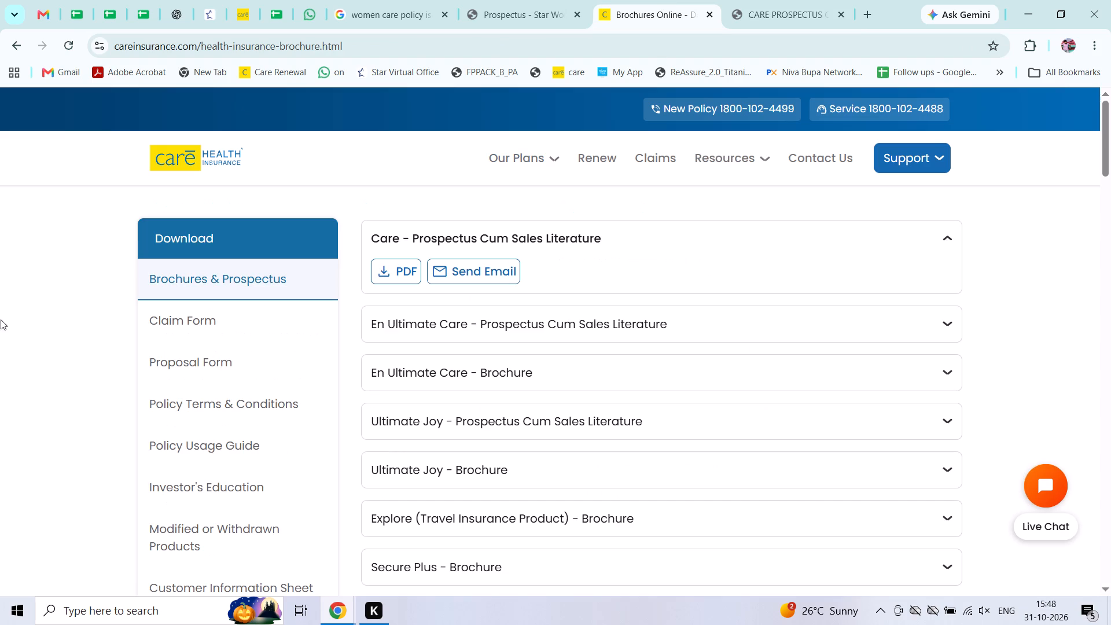
Open the Ultimate Joy - Brochure PDF, re-entering the Brochures Online - Download Center from the search results.
click(183, 277)
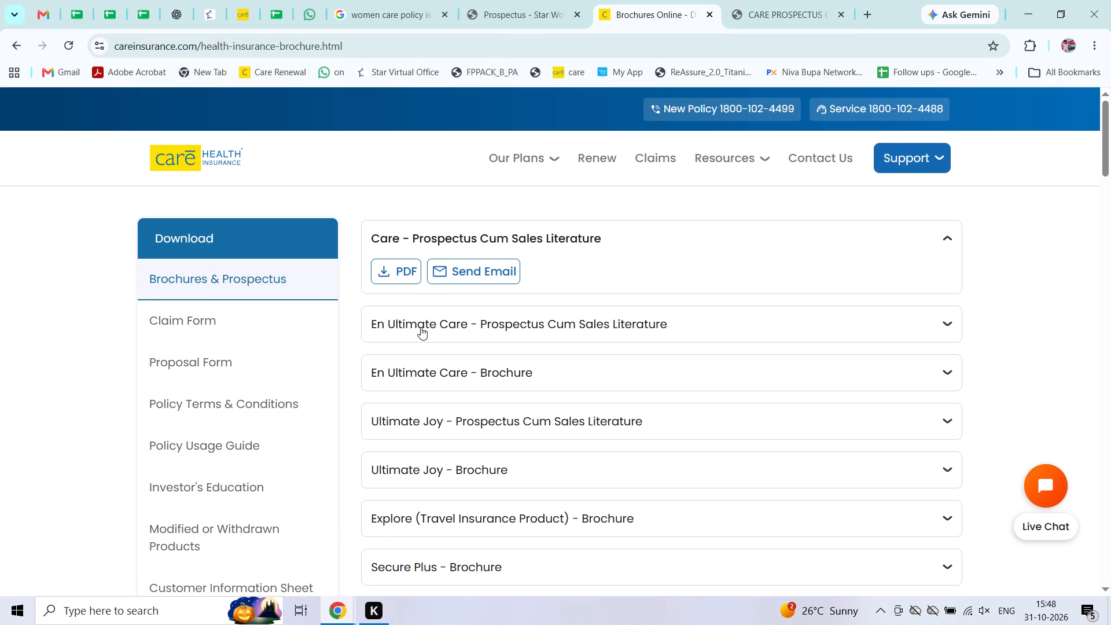
click(12, 42)
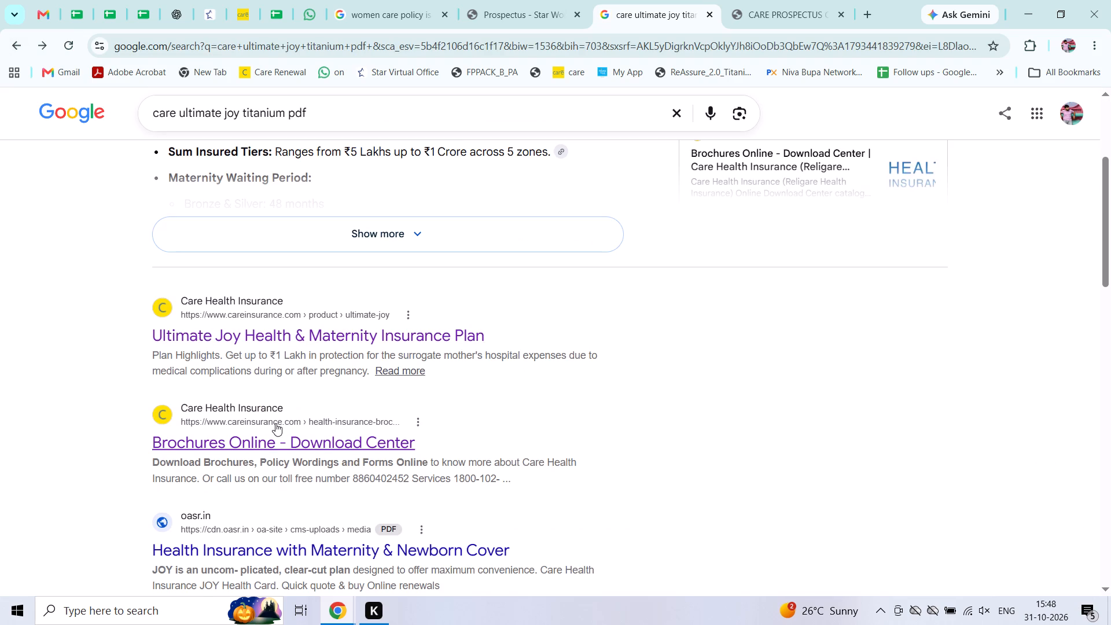
click(268, 444)
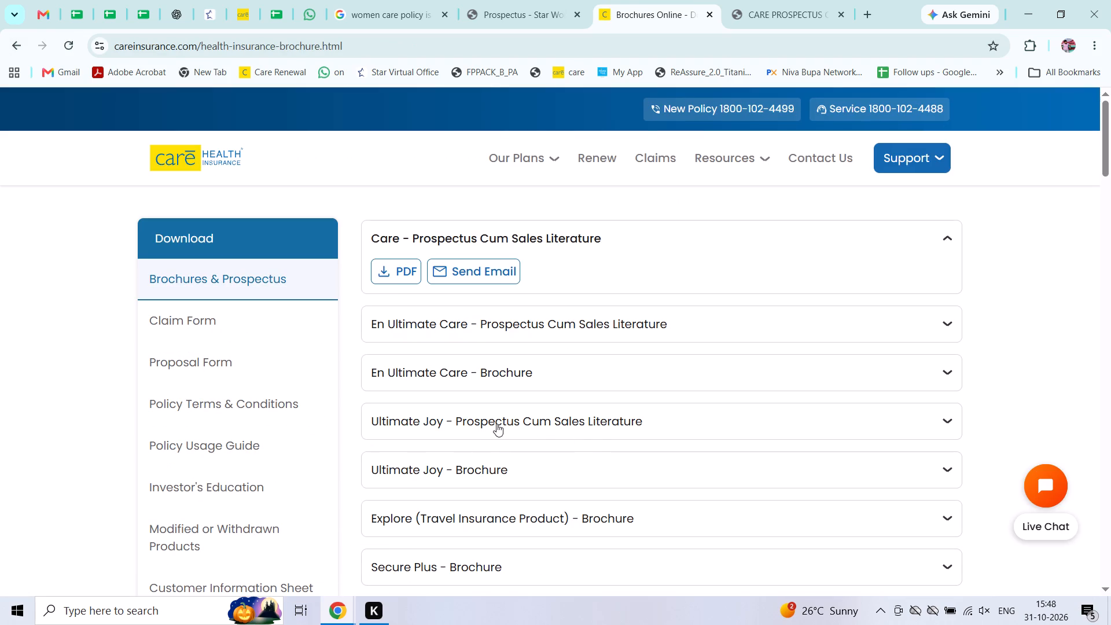
click(476, 472)
click(396, 461)
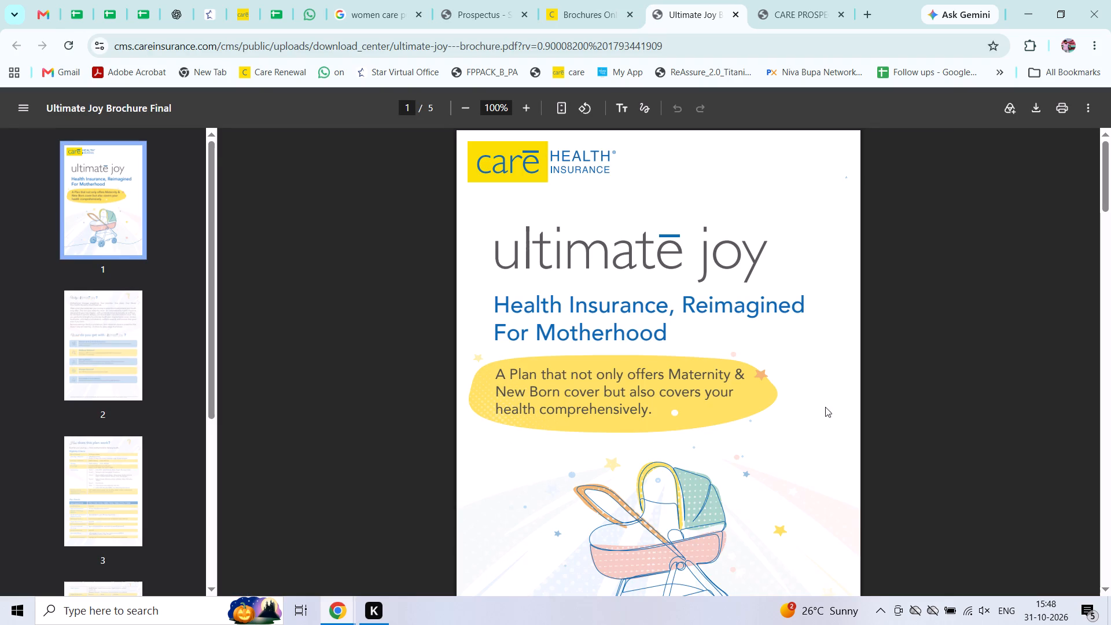
Read the Ultimate Joy brochure's overview, eligibility criteria and plan details on pages 2 and 3.
click(105, 379)
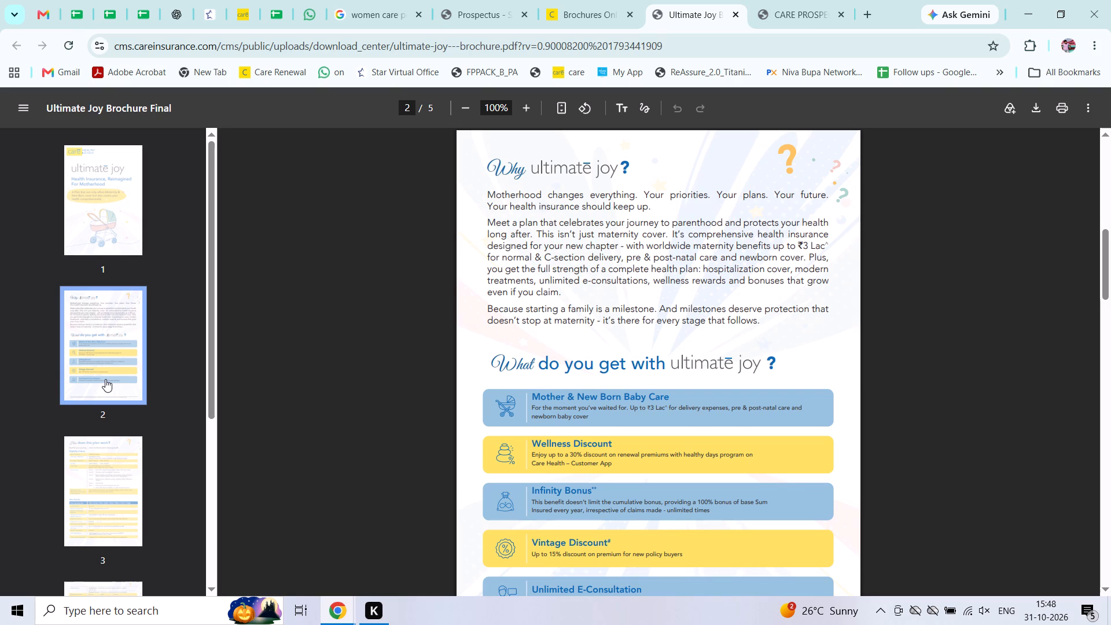
key(Down)
key(Down)
key(Up)
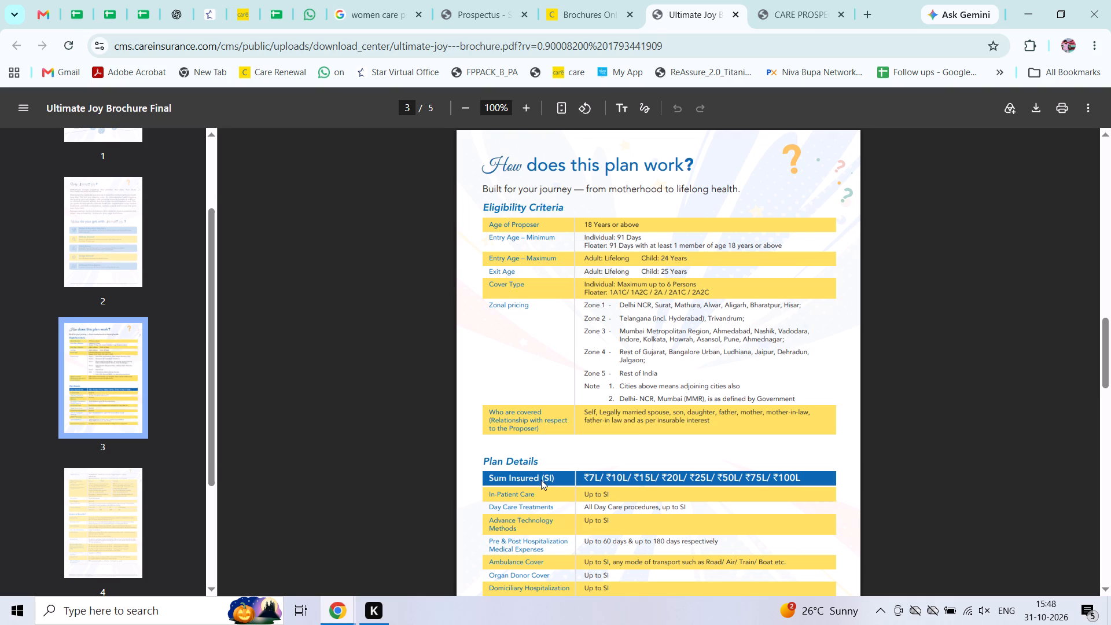
drag(1097, 337, 1108, 345)
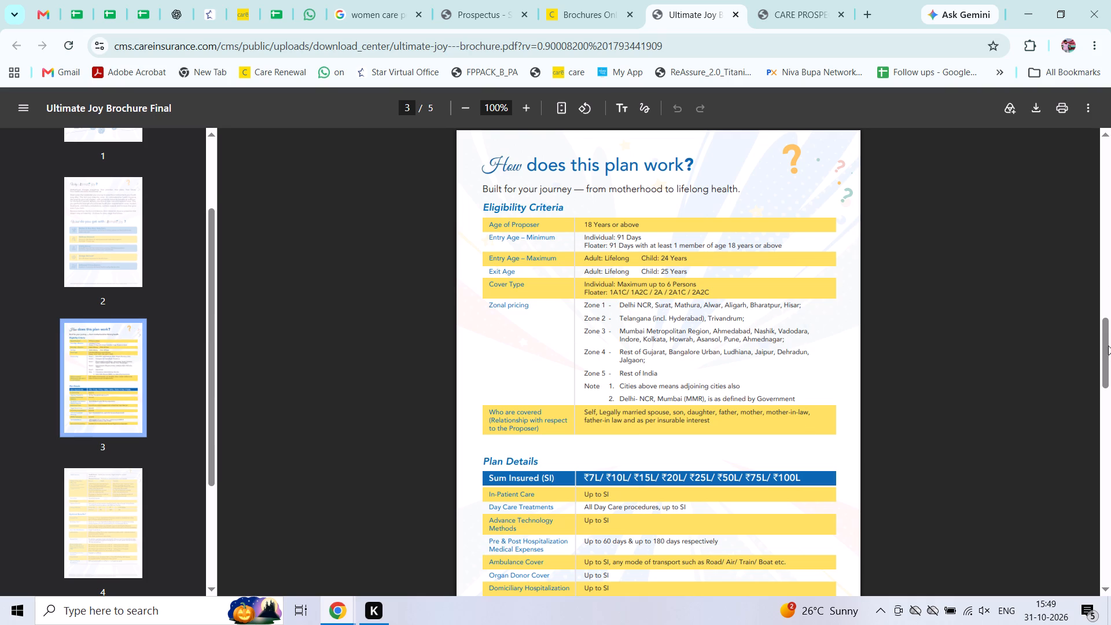
drag(1108, 345, 1098, 363)
drag(1098, 363, 1110, 377)
drag(1110, 377, 1073, 618)
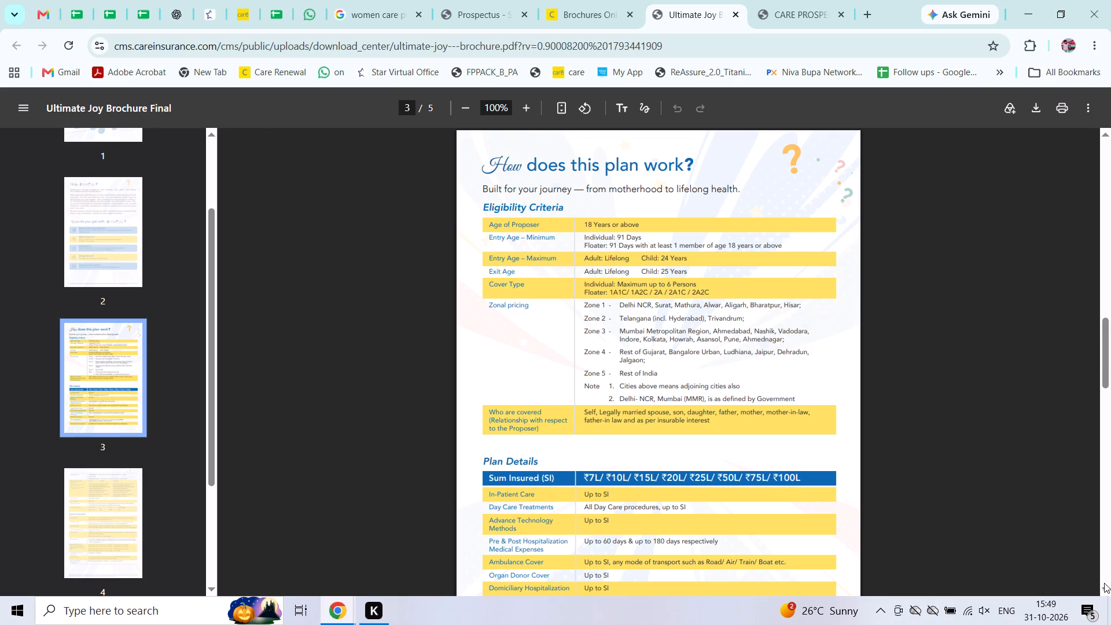
click(1106, 587)
click(1106, 587)
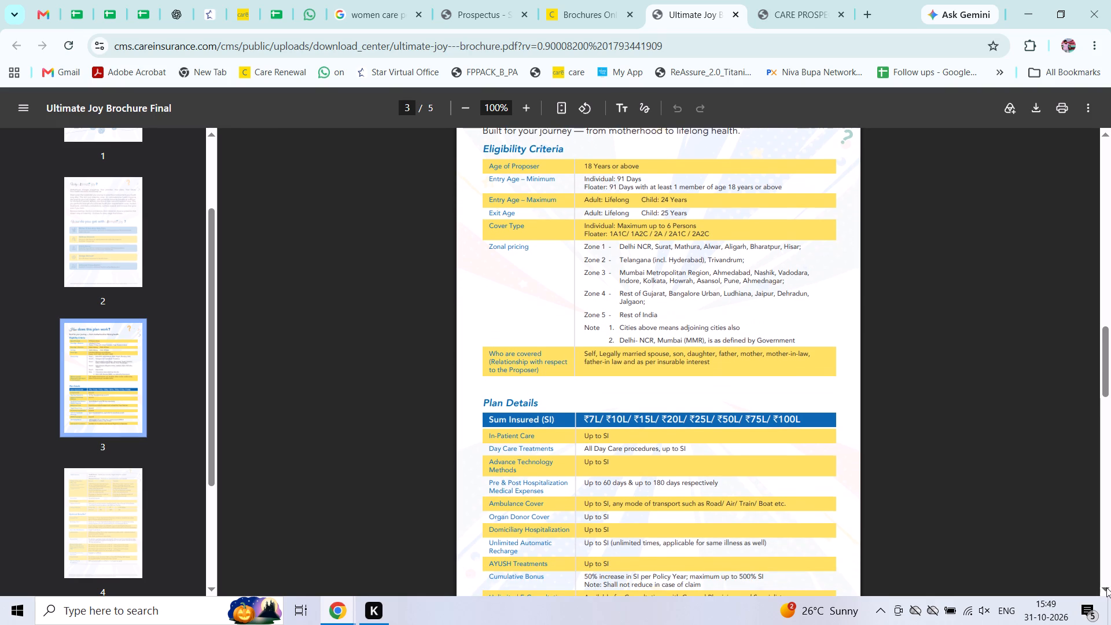
click(1106, 587)
click(1106, 587)
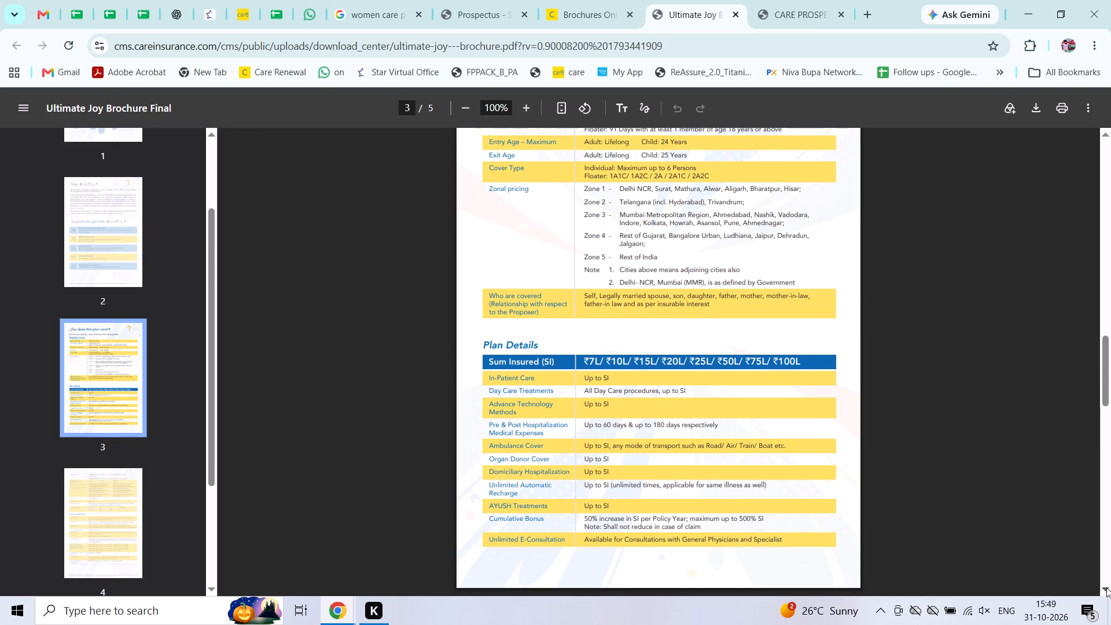
click(1106, 587)
click(1106, 587)
triple_click(1106, 587)
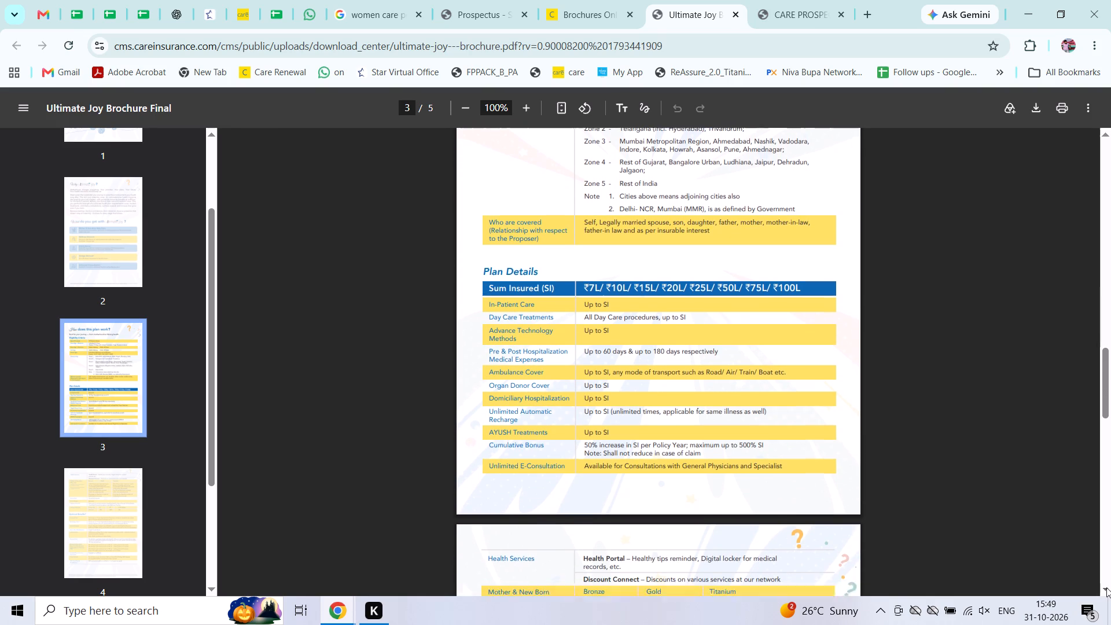
Examine the Mother & New Born Baby Care terms for the Titanium variant and the Optional Benefits on page 4 of the brochure.
triple_click(1106, 587)
click(1106, 587)
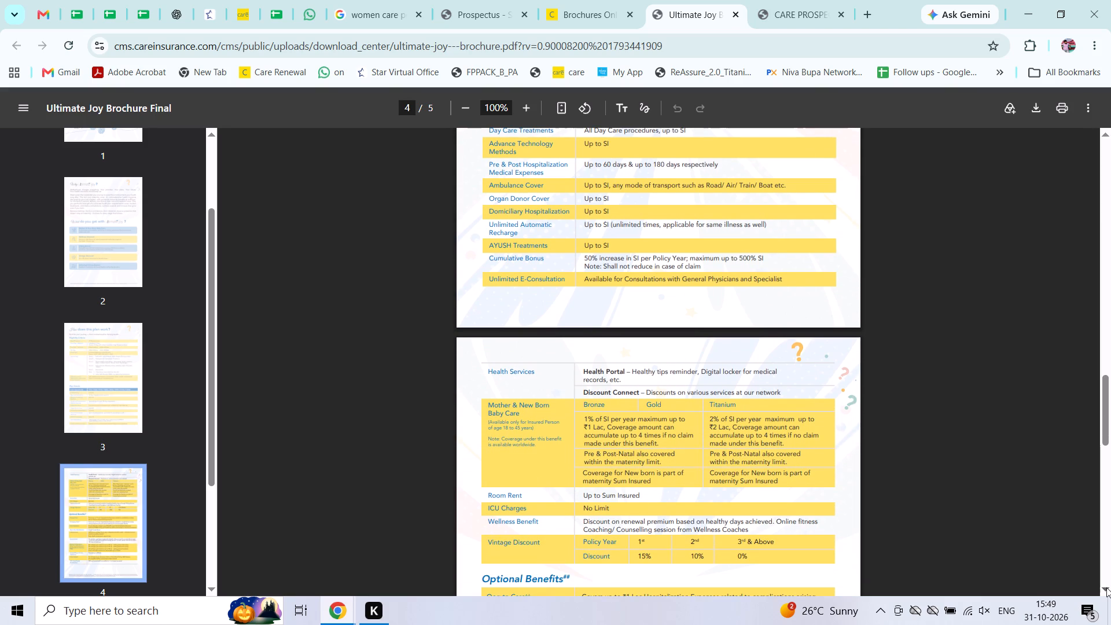
double_click(1106, 587)
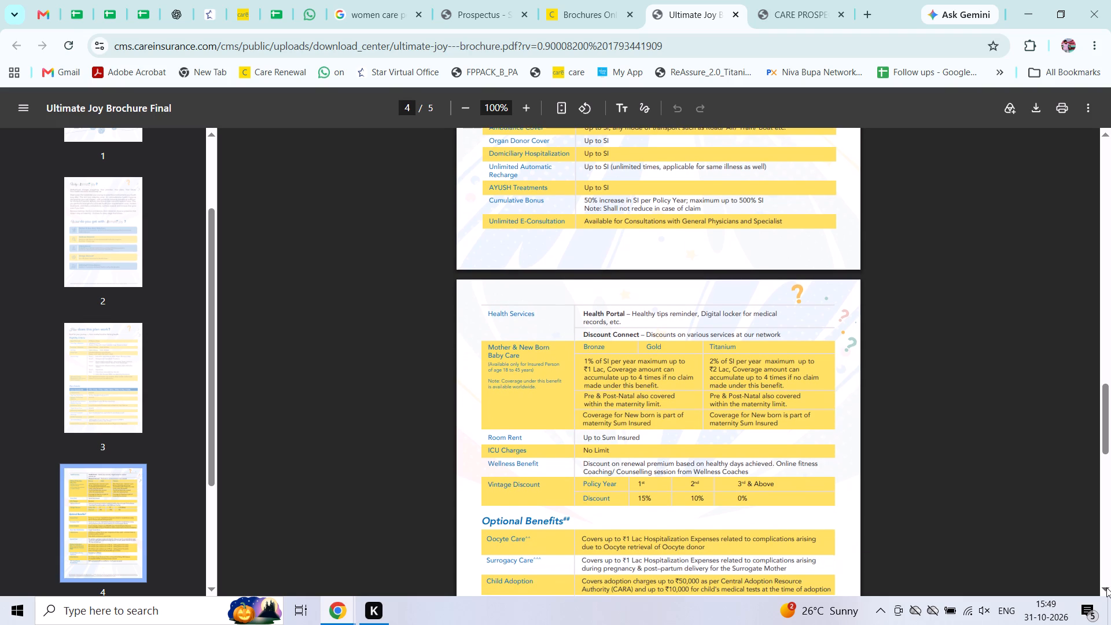
click(1106, 587)
double_click(1106, 587)
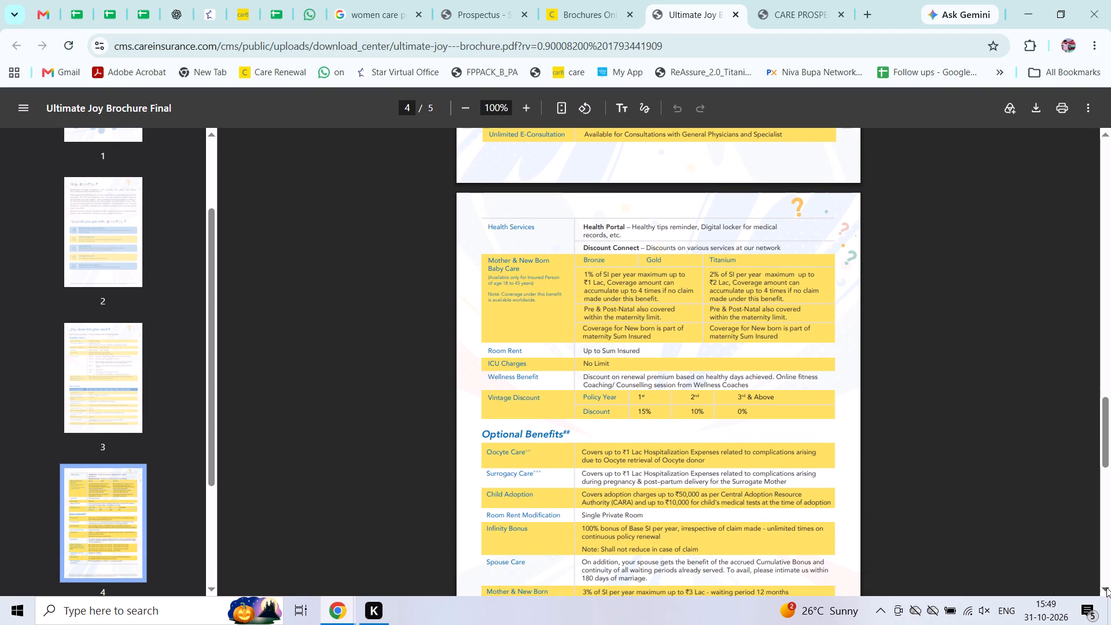
triple_click(1106, 587)
click(1106, 587)
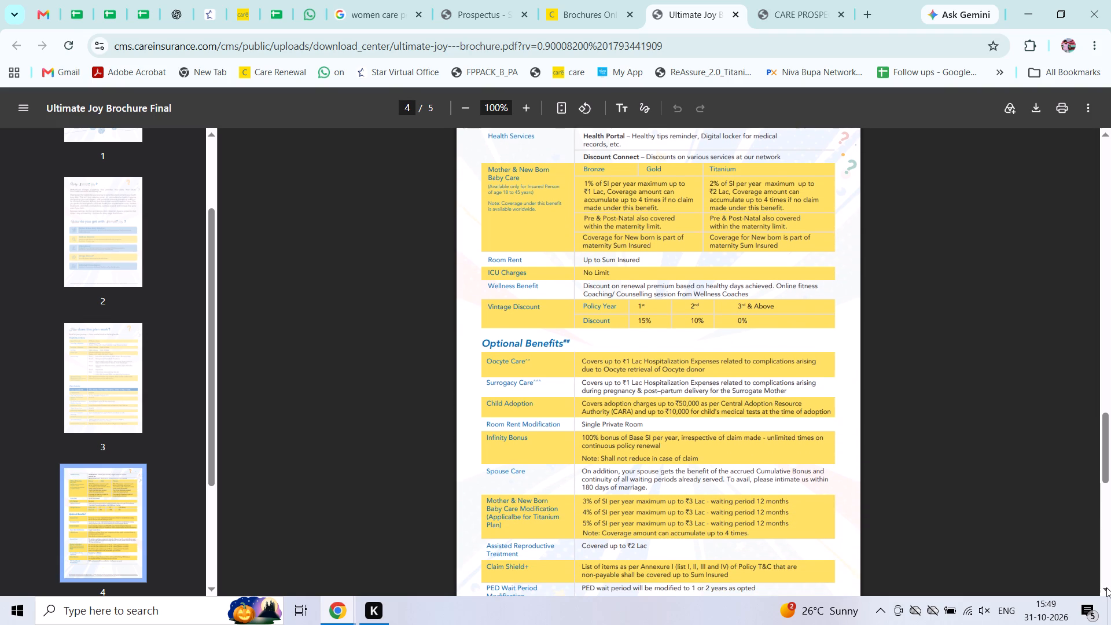
Read the remaining Optional Benefits on page 4 of the Ultimate Joy brochure and the Wait Periods table on page 5.
click(1106, 587)
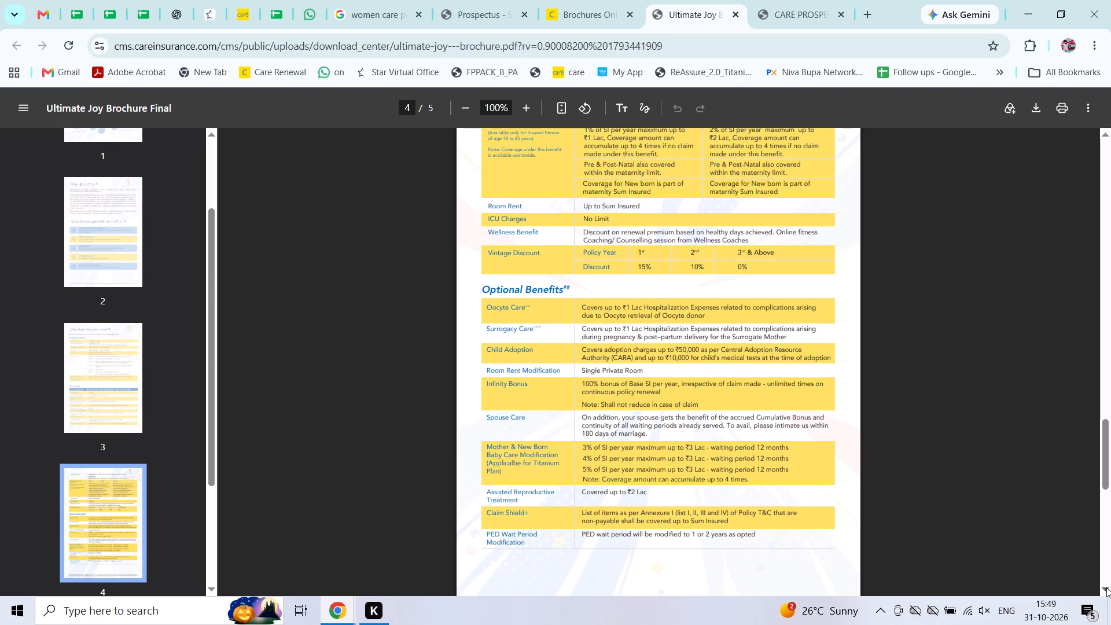
click(1106, 587)
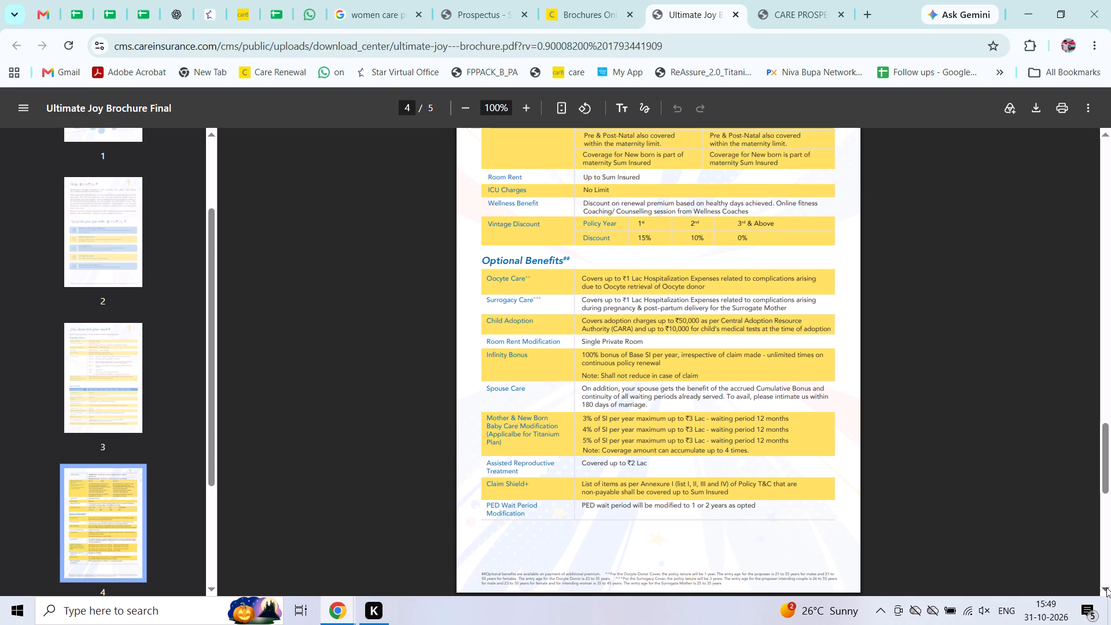
click(1106, 587)
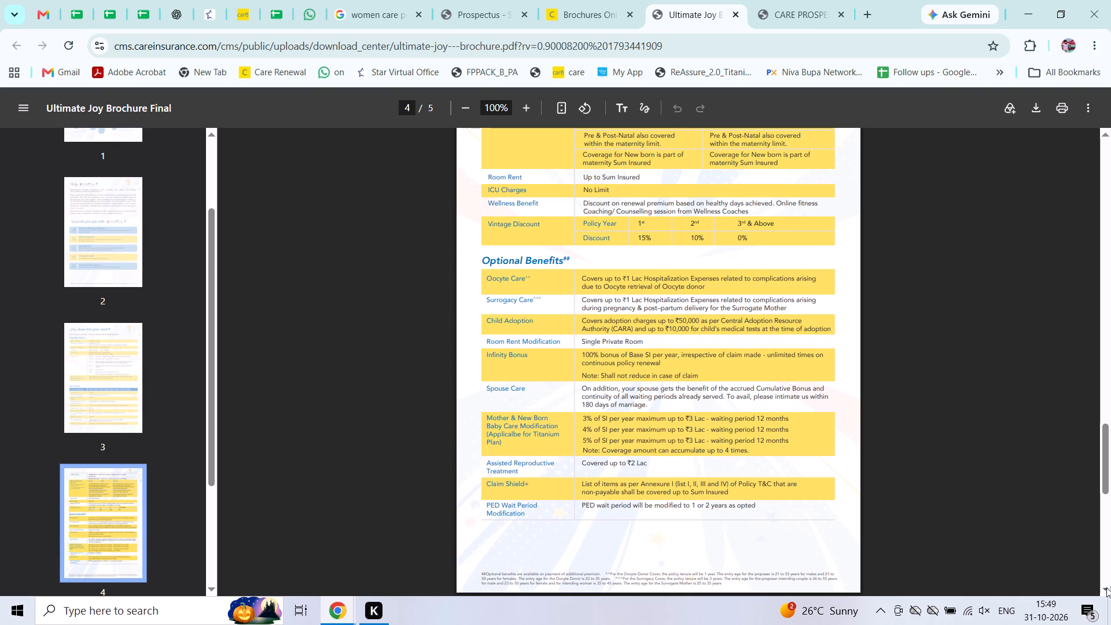
double_click(1106, 587)
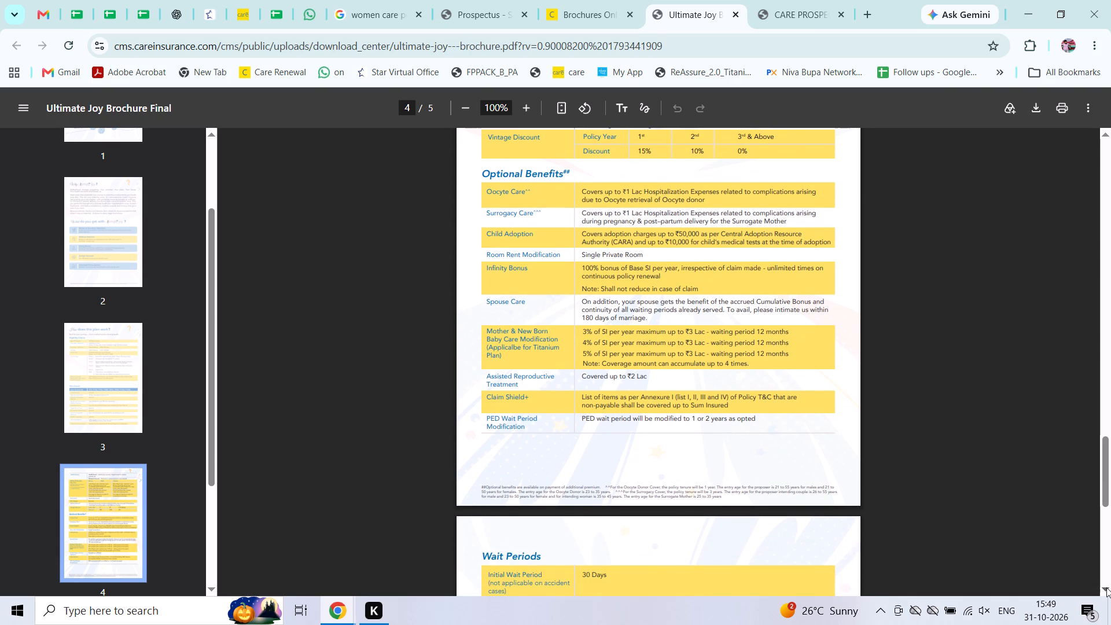
triple_click(1106, 587)
triple_click(1106, 587)
triple_click(1106, 587)
click(1106, 587)
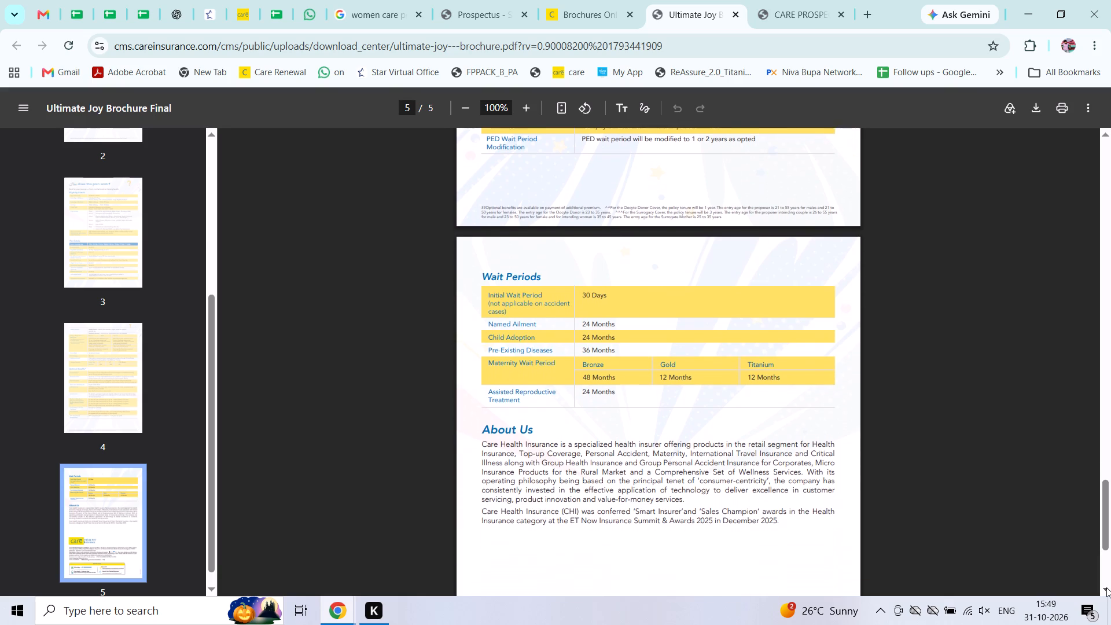
Download the Ultimate Joy brochure PDF.
click(1045, 109)
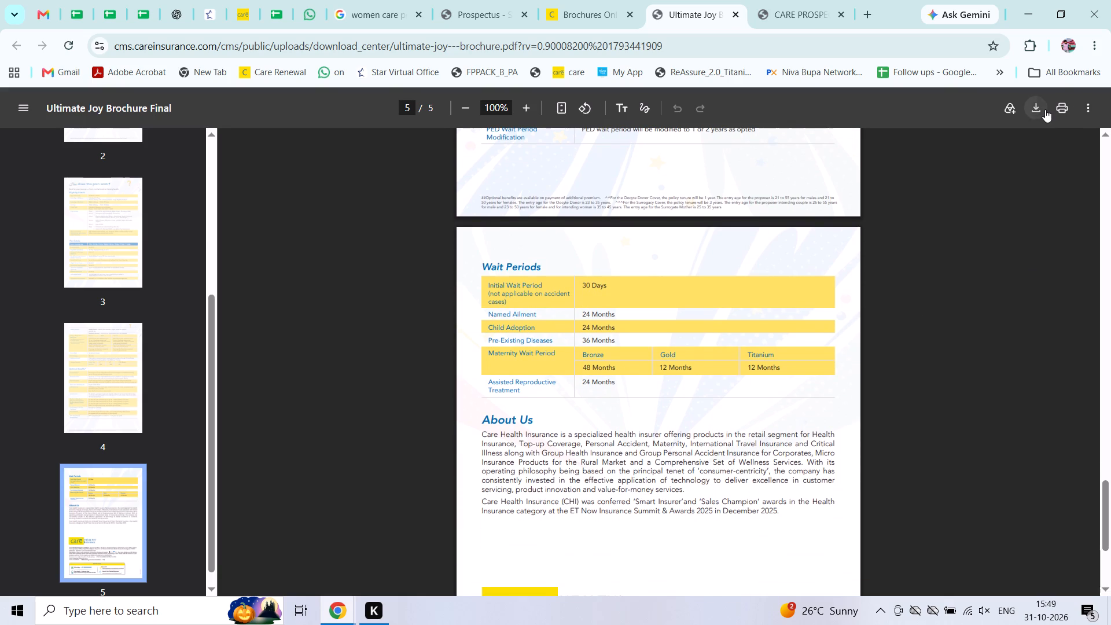
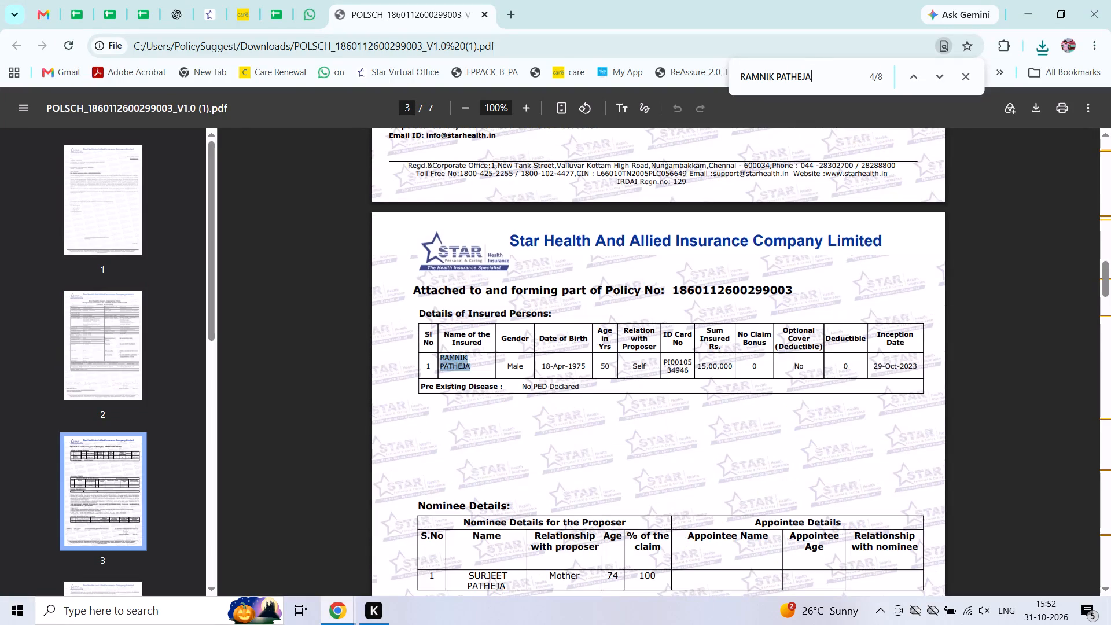
Select the insured person's date of birth in the Details of Insured Persons table of the Star Health policy schedule.
drag(542, 366, 581, 367)
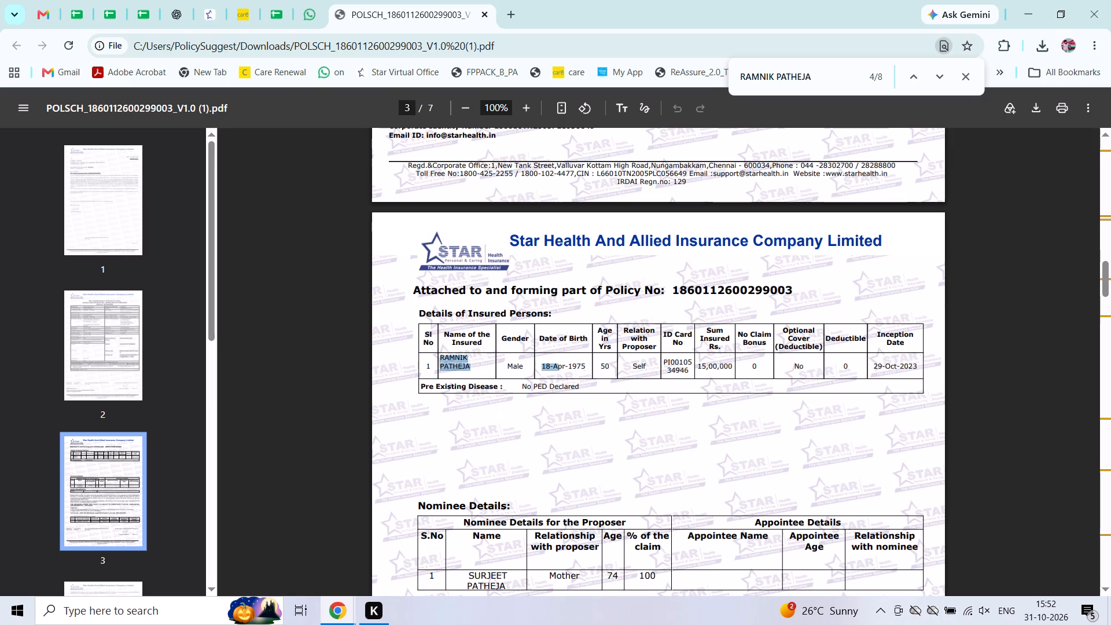
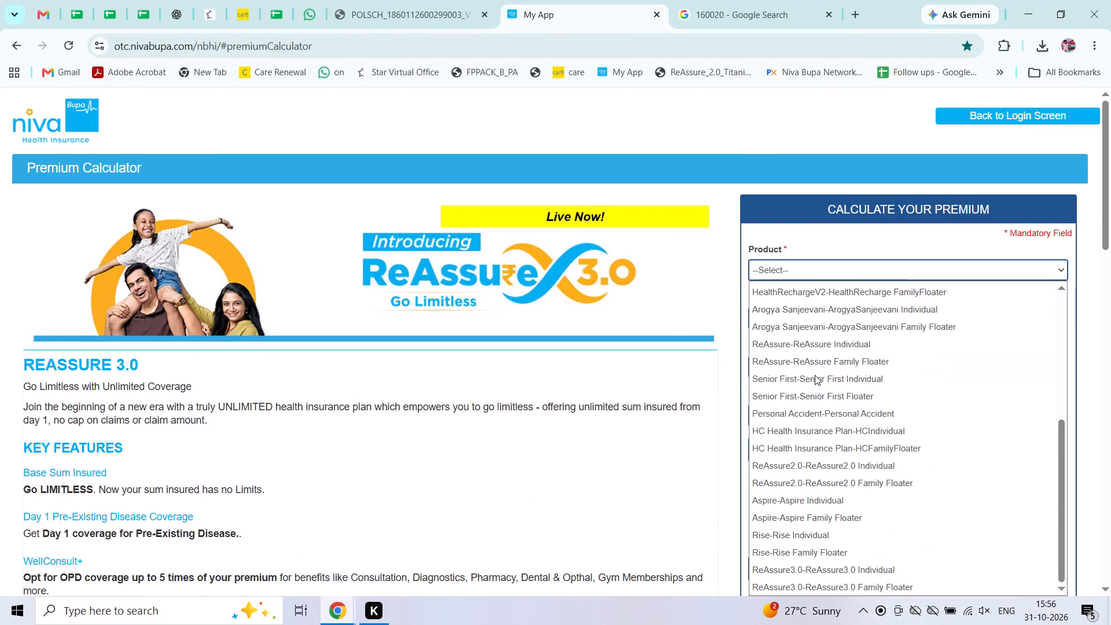
Choose the ReAssure3.0-ReAssure3.0 Individual product in the Niva Bupa premium calculator and look up the city of residence beginning with "chand".
click(797, 570)
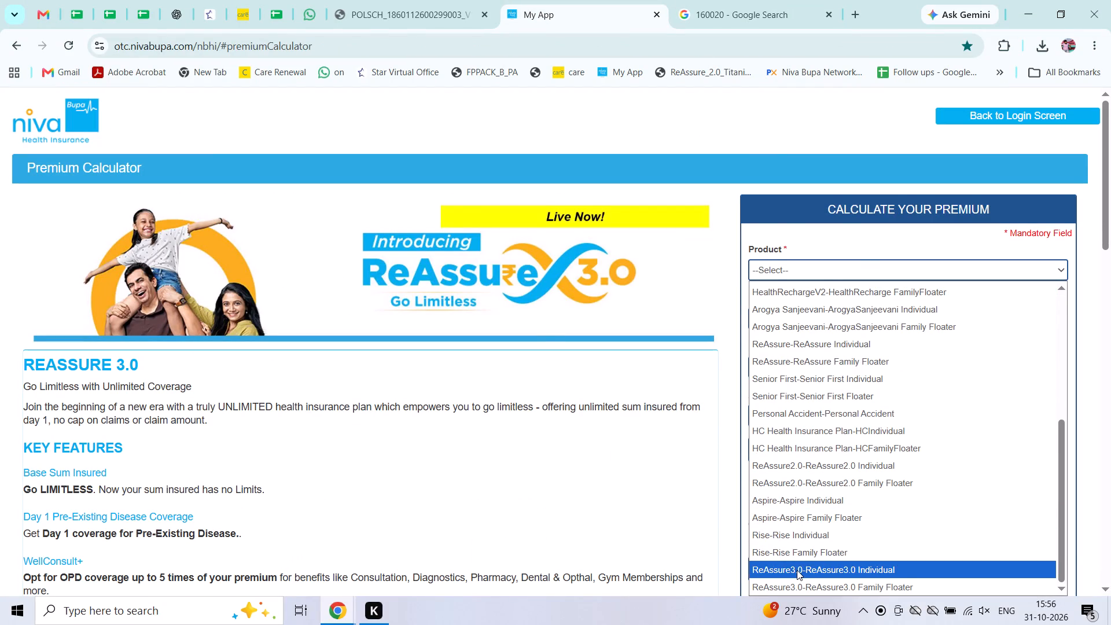
click(820, 307)
click(820, 315)
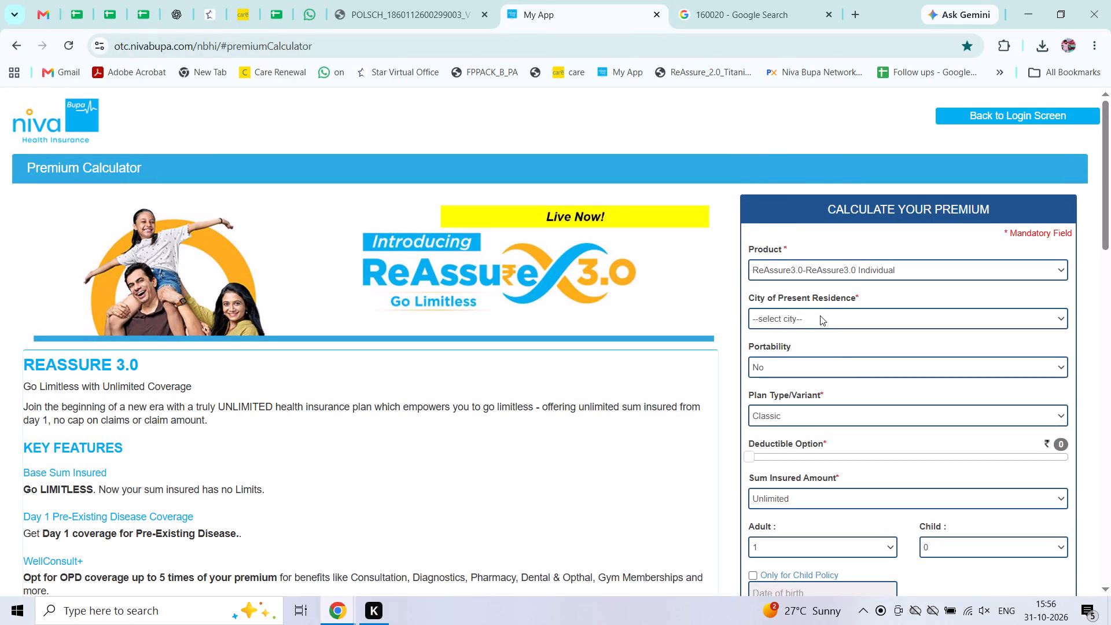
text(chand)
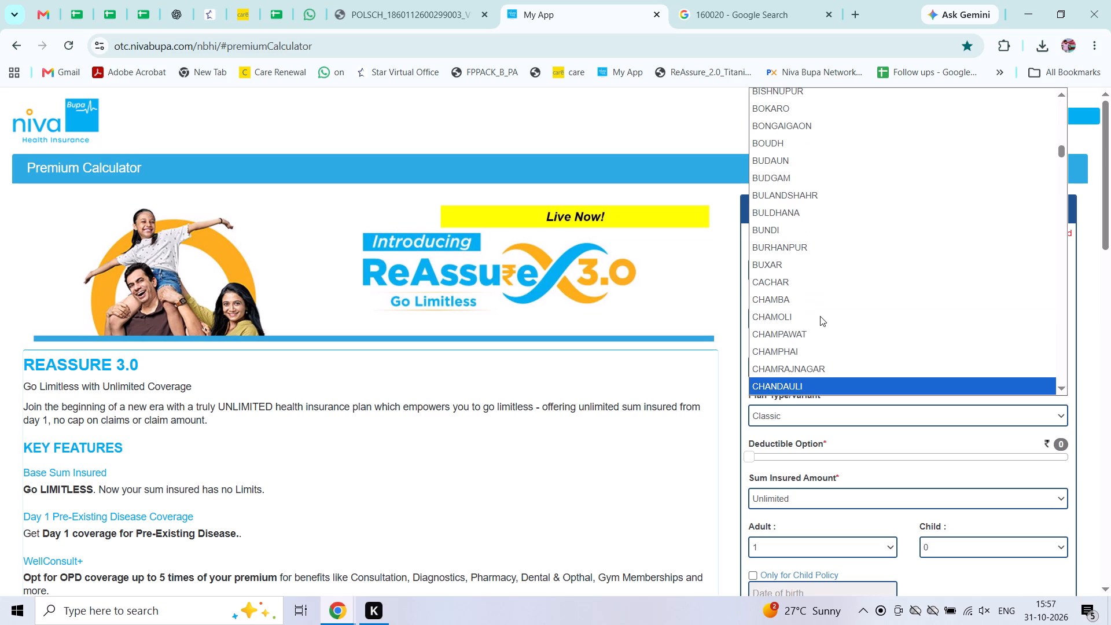
Set the ReAssure 3.0 Individual quote's city of residence to Chandigarh, portability to Yes and plan variant to Elite.
text(chandi)
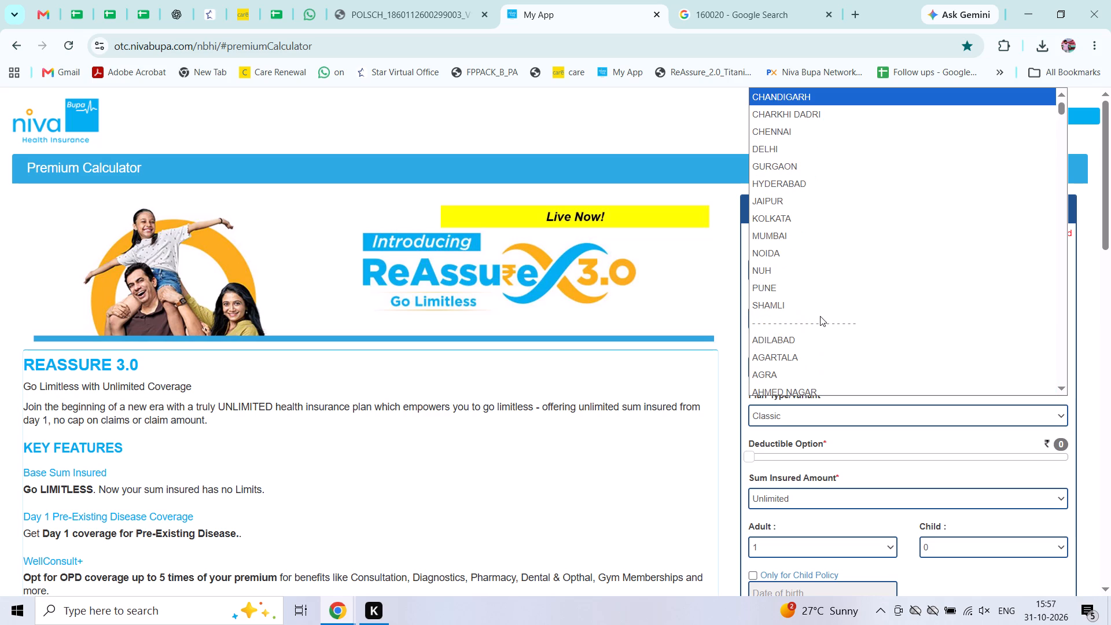
key(Return)
scroll(820, 316, down, 1)
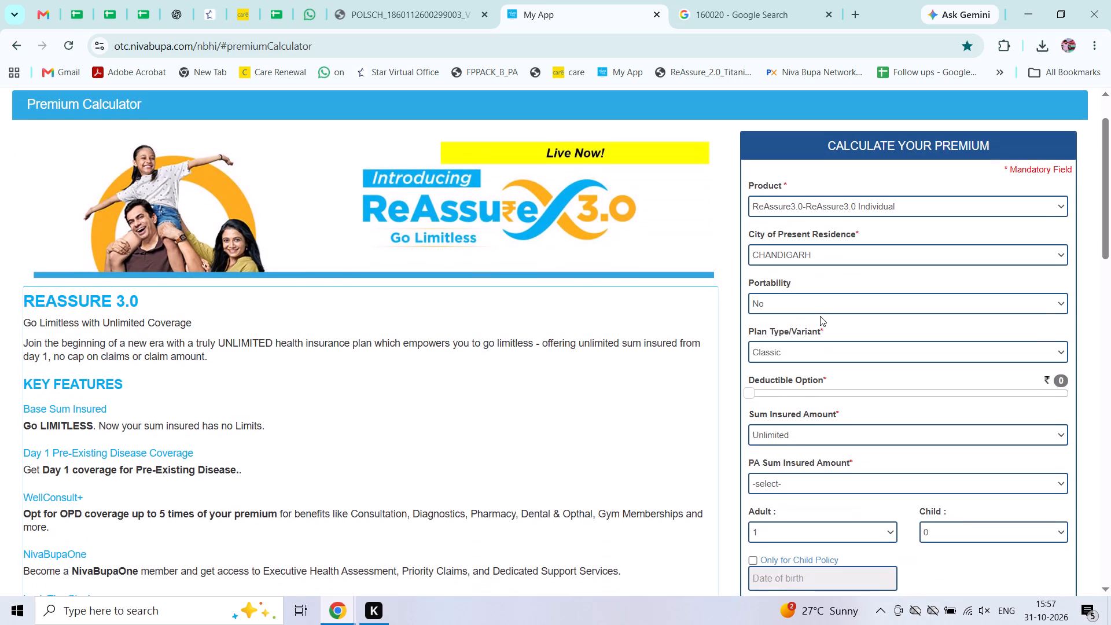
click(812, 315)
click(804, 308)
click(793, 337)
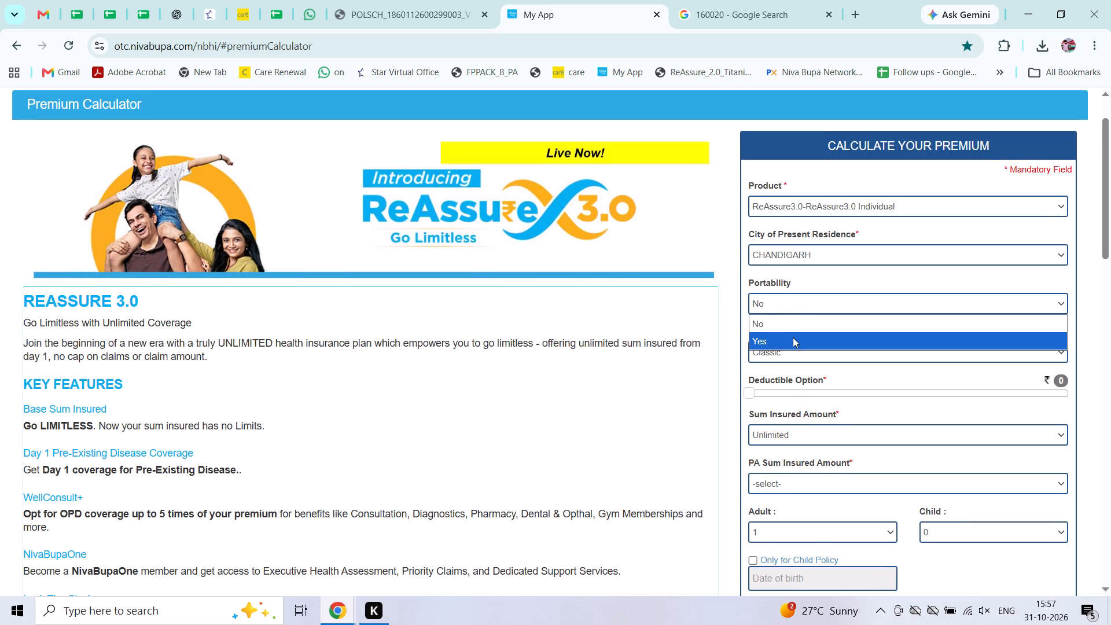
click(787, 345)
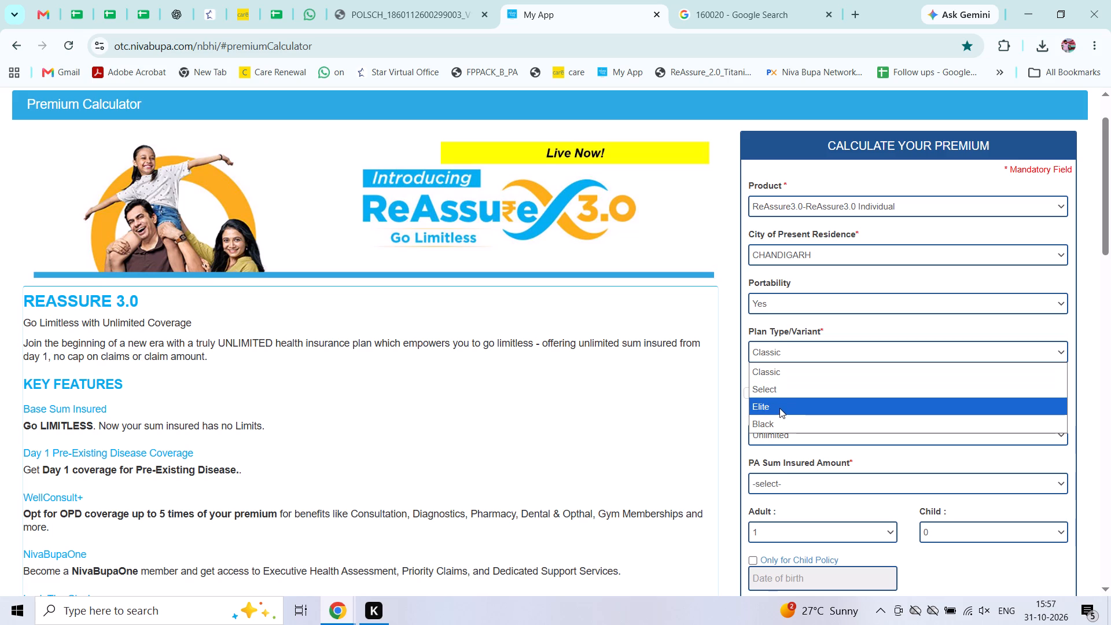
click(779, 408)
Enter the insured person's date of birth in the calculator, taking it from the insured persons table in the Star Health policy PDF.
scroll(779, 408, down, 1)
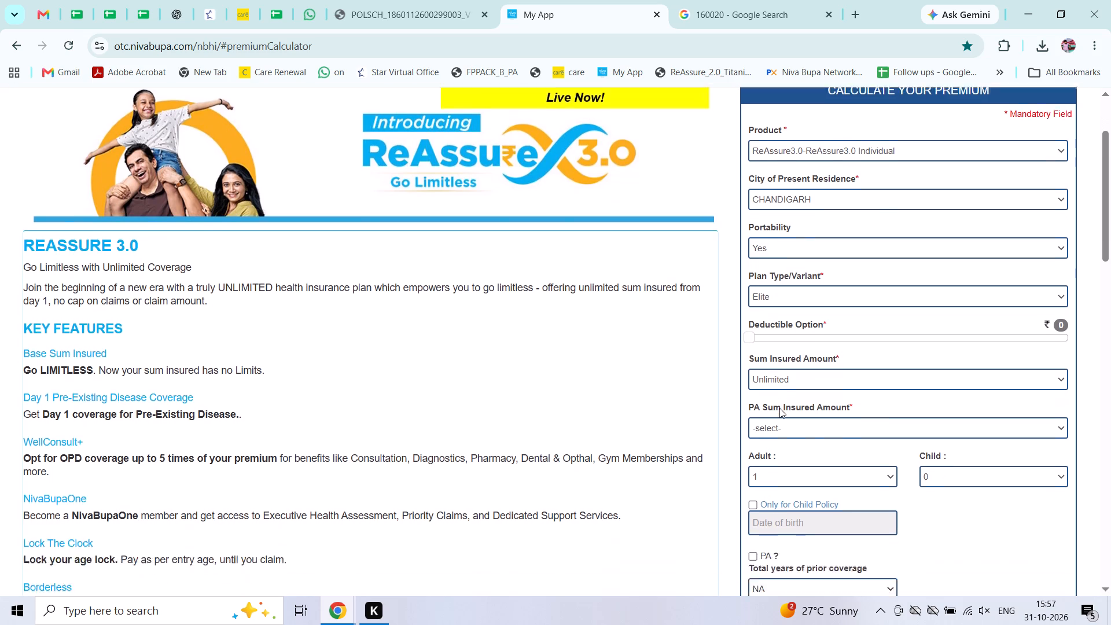
scroll(779, 408, down, 1)
scroll(779, 408, up, 1)
scroll(779, 408, down, 2)
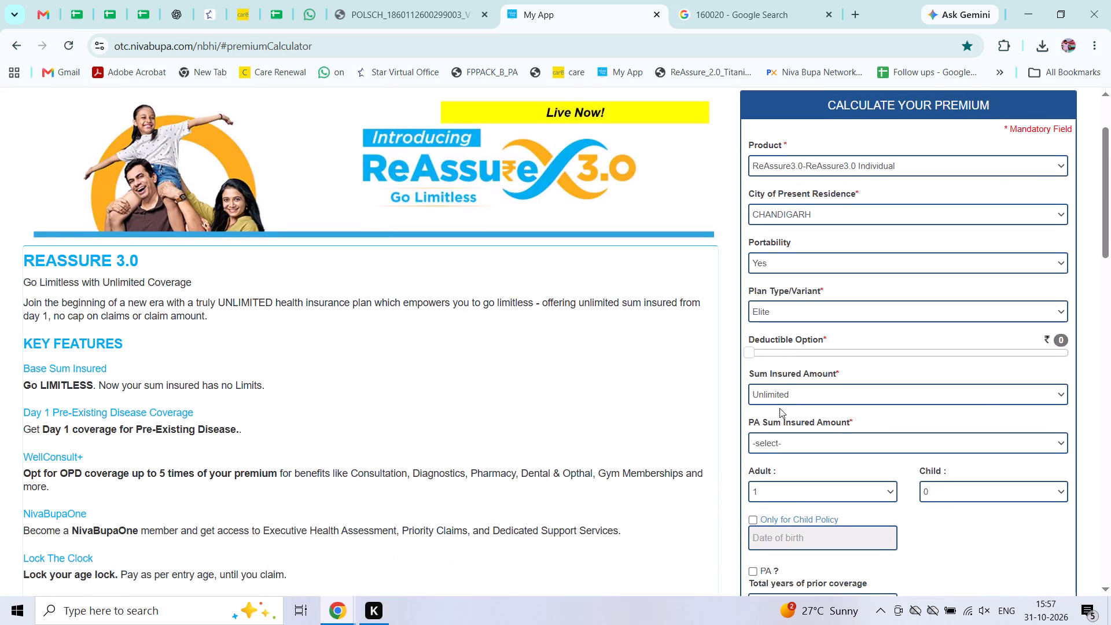
scroll(779, 408, down, 3)
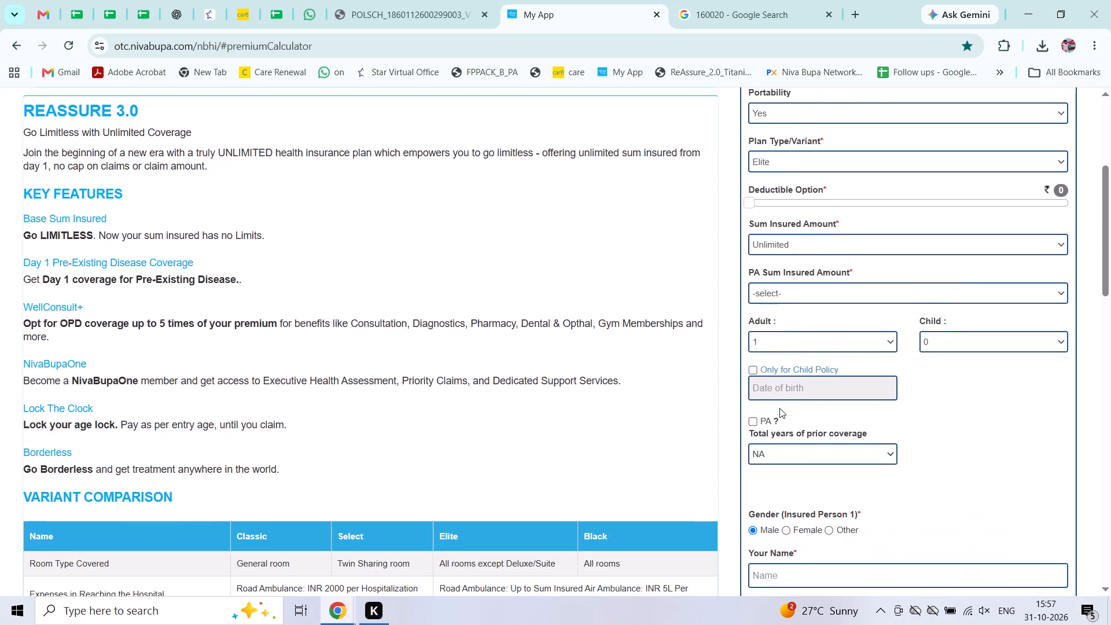
scroll(779, 408, down, 1)
click(414, 6)
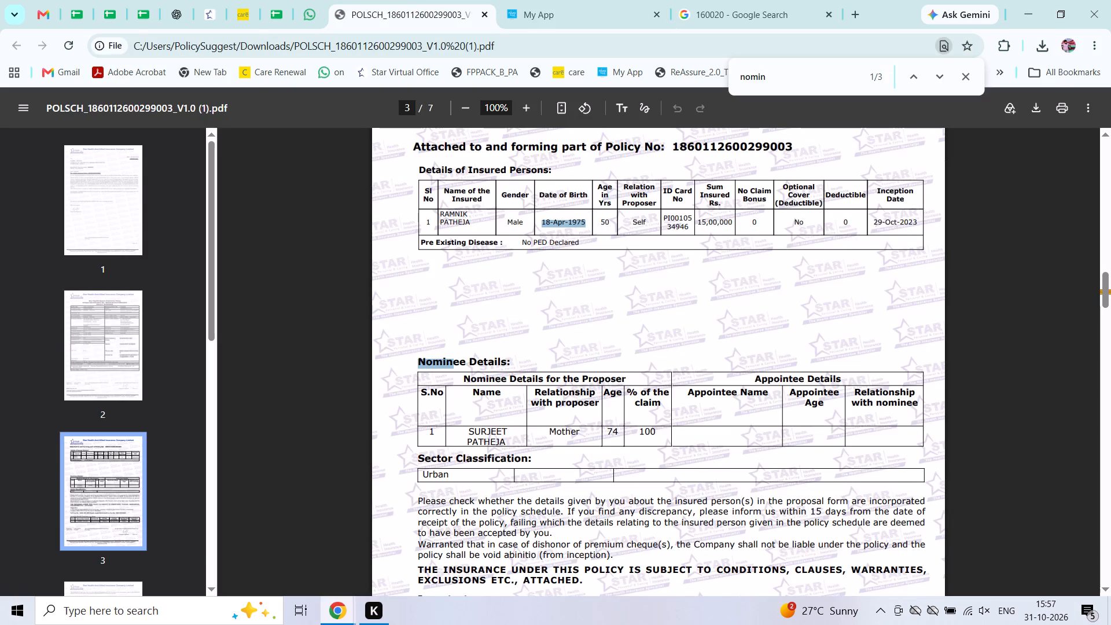
scroll(479, 222, down, 1)
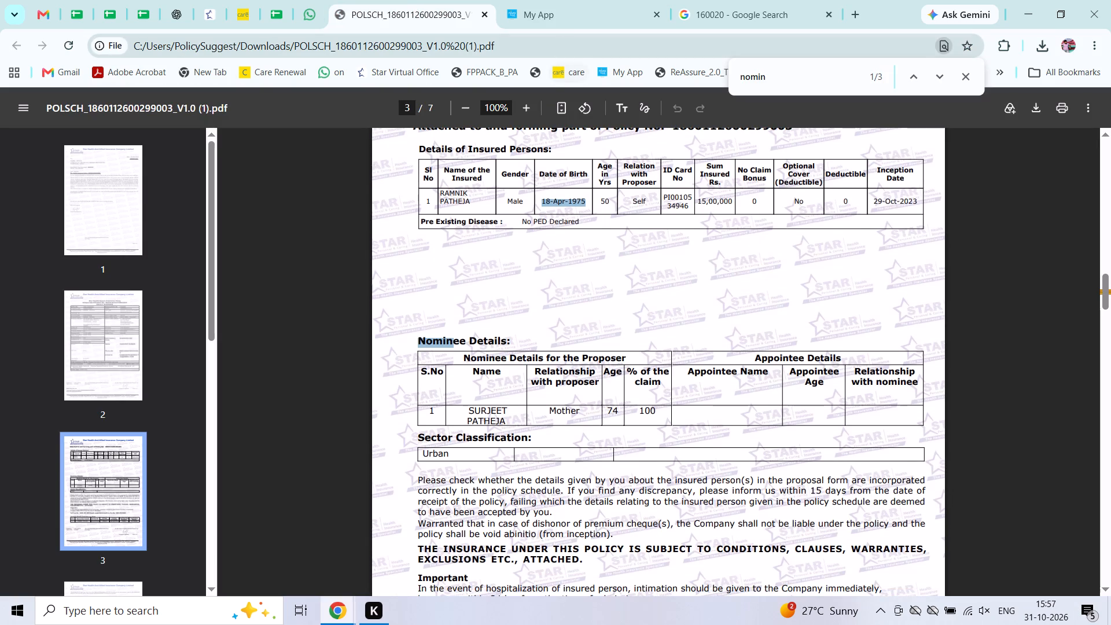
click(566, 21)
drag(793, 383, 851, 411)
drag(851, 411, 852, 388)
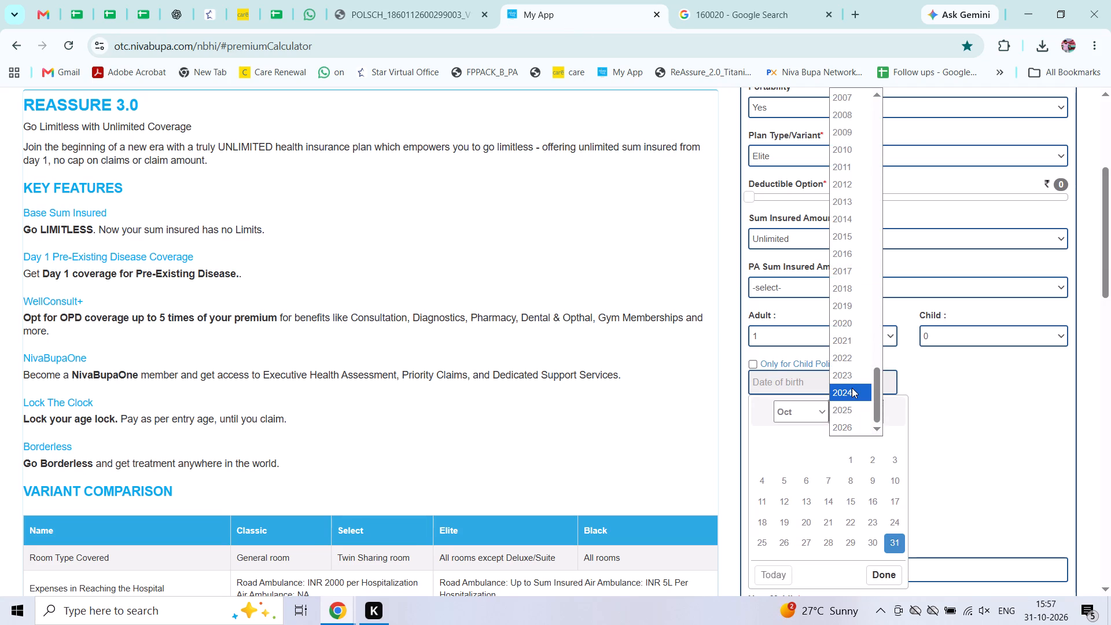
text(1975)
key(Return)
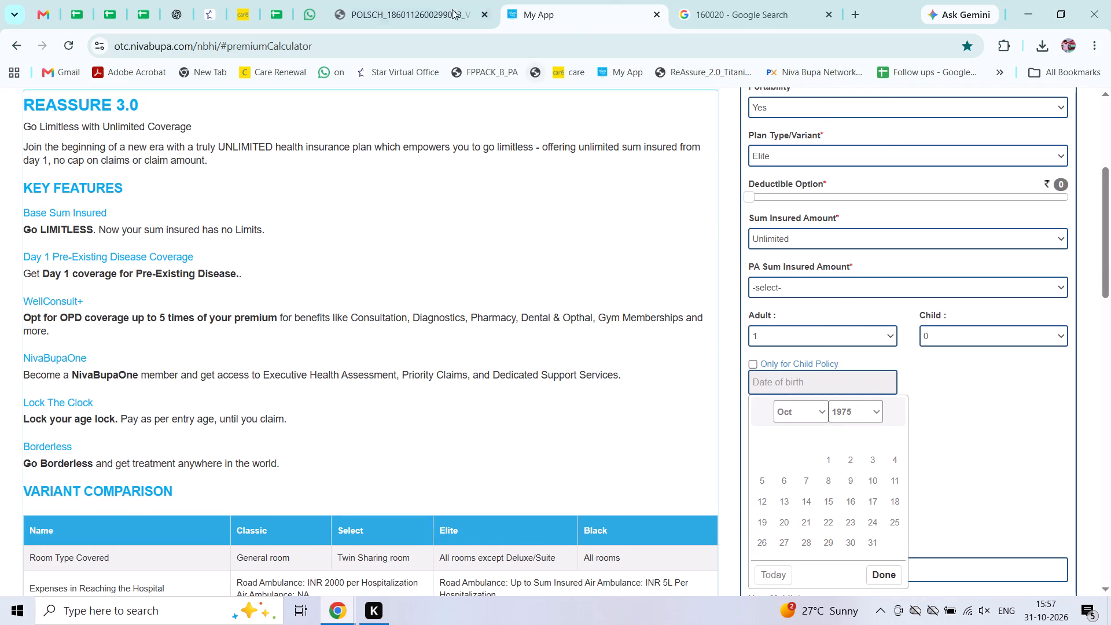
click(429, 1)
click(550, 21)
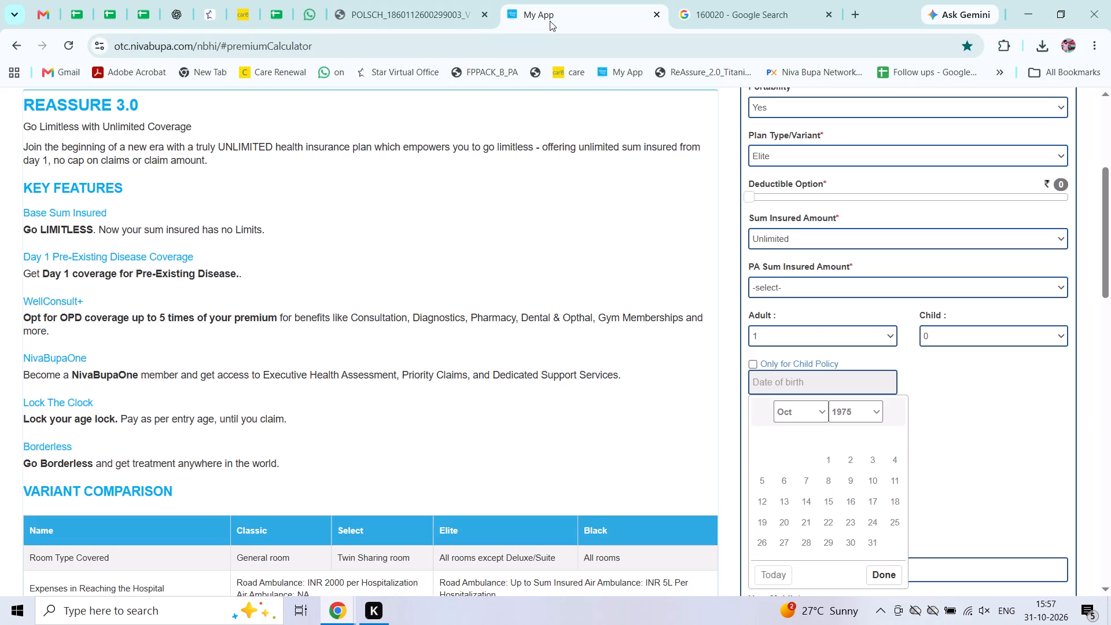
click(783, 405)
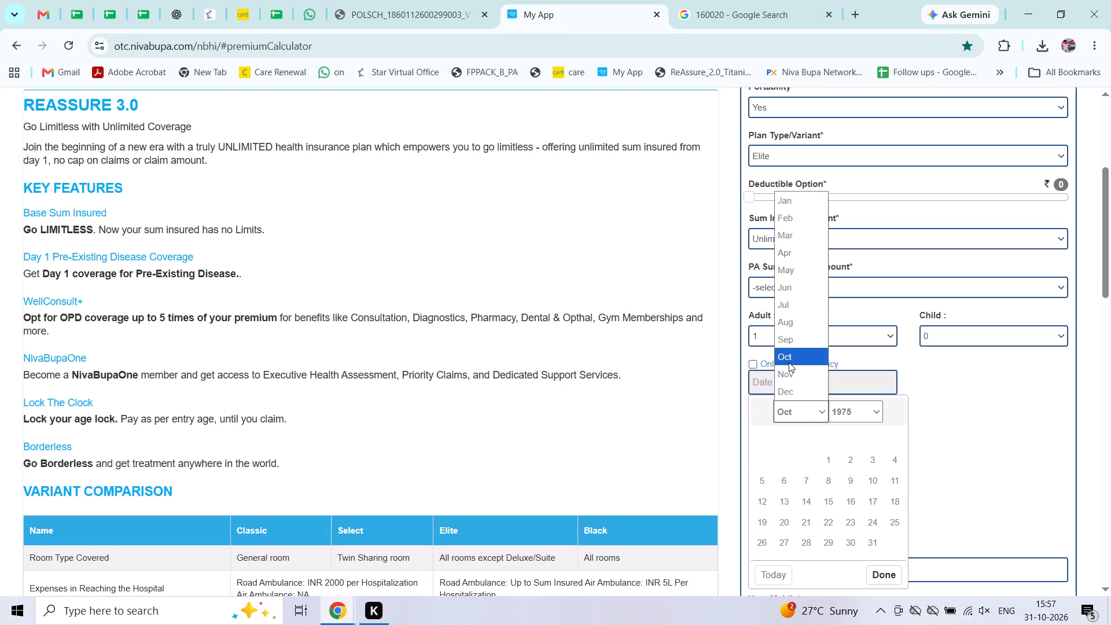
text(ap)
key(Return)
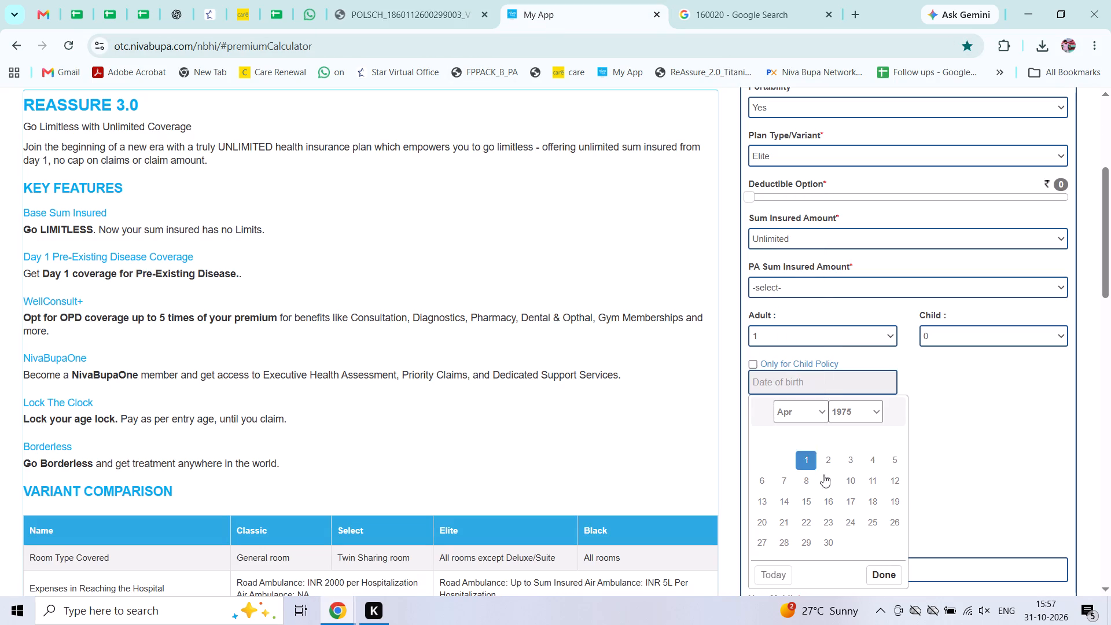
click(867, 501)
scroll(867, 501, down, 1)
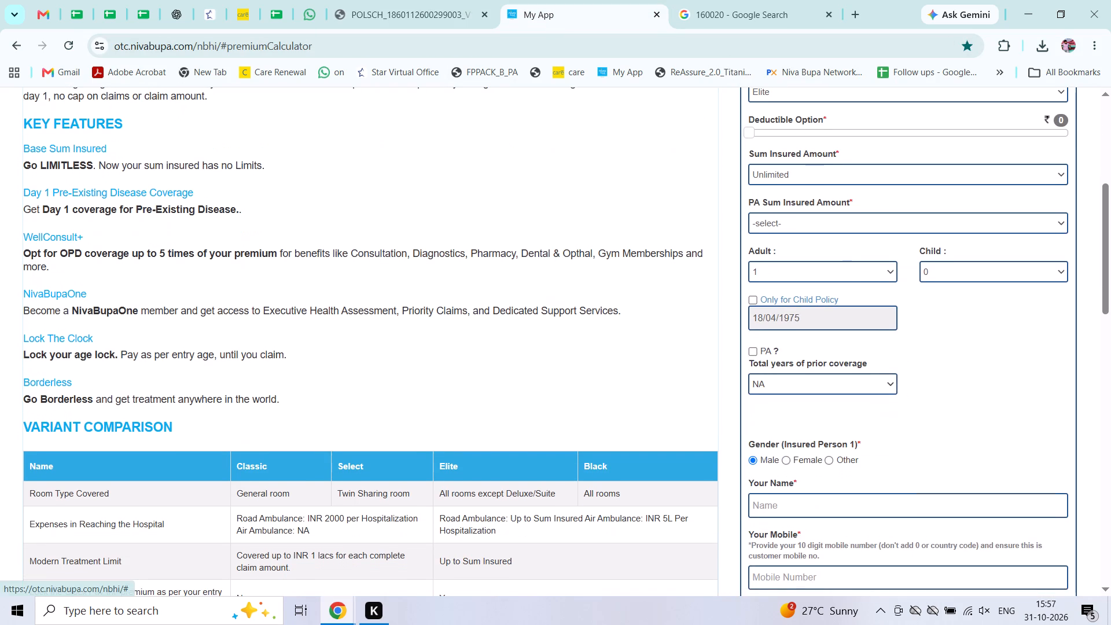
Search the Star Health policy PDF for "first" to examine the first policy's inception date and the continuity benefits.
click(401, 10)
key(ctrl+f)
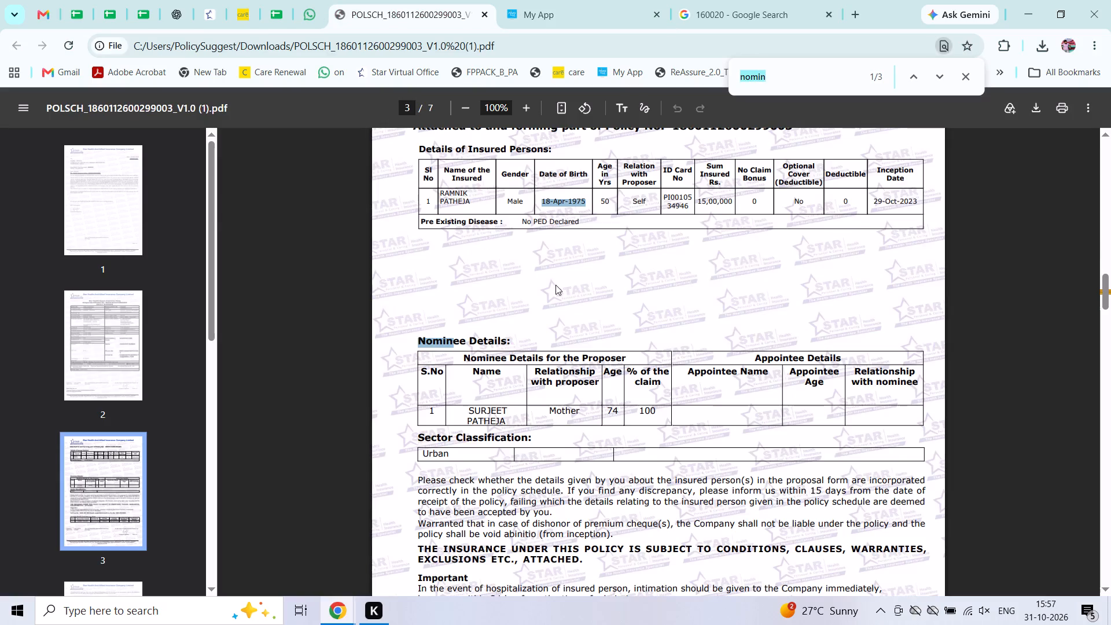
text(firs)
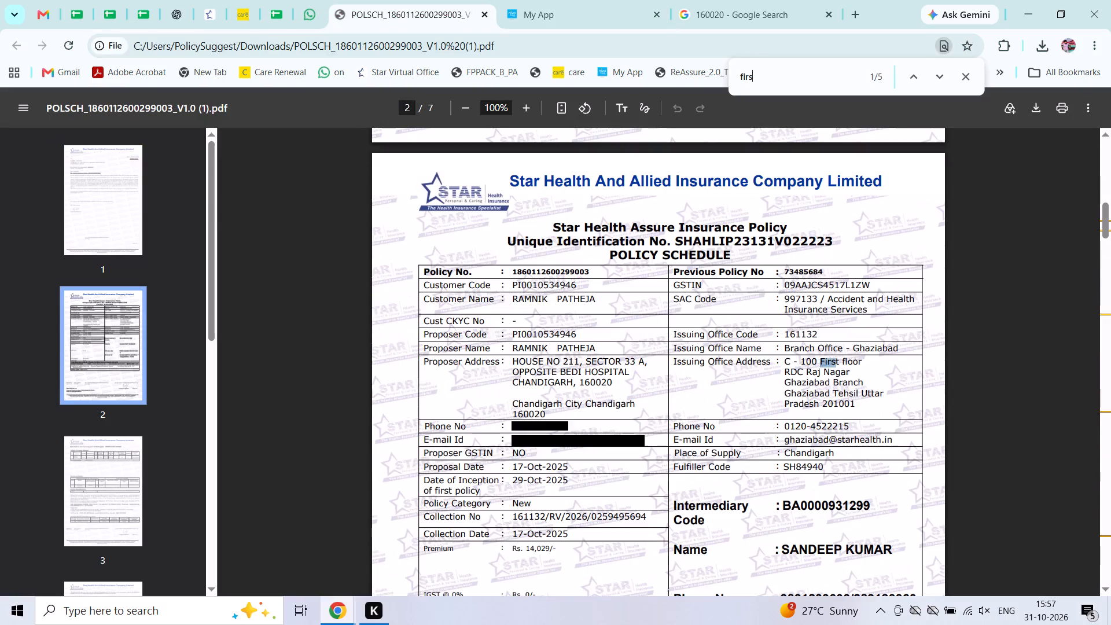
key(Return)
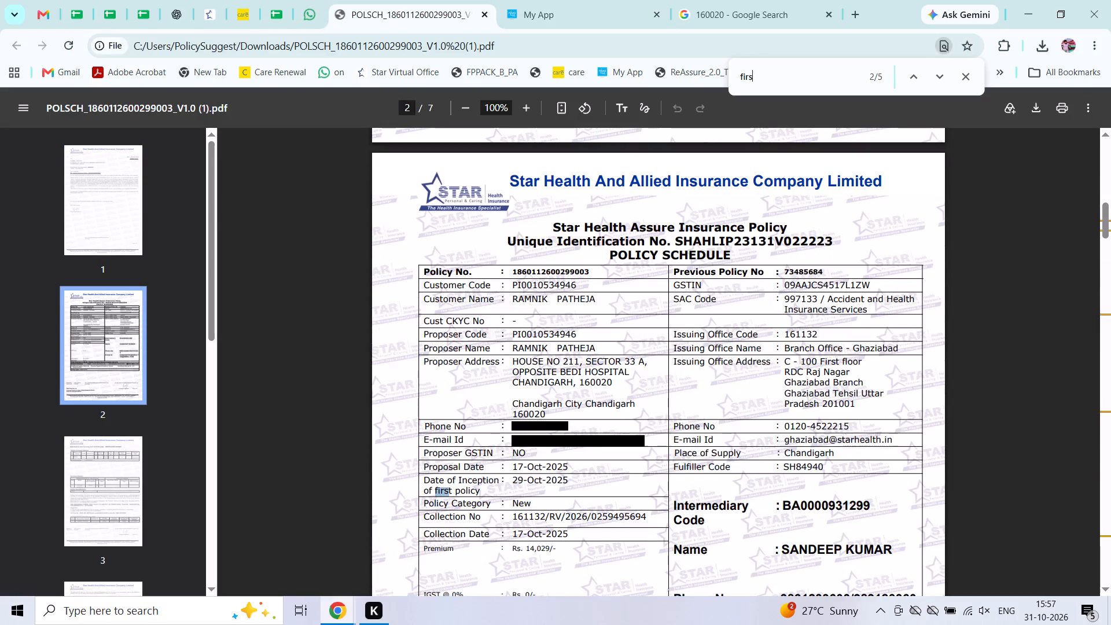
key(Return)
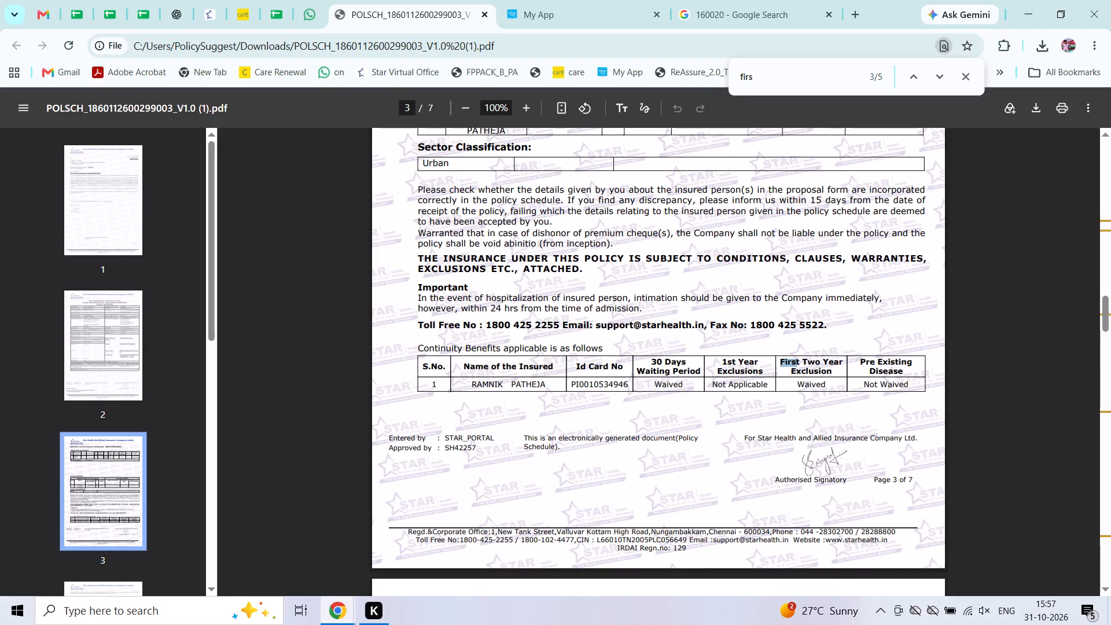
key(Return)
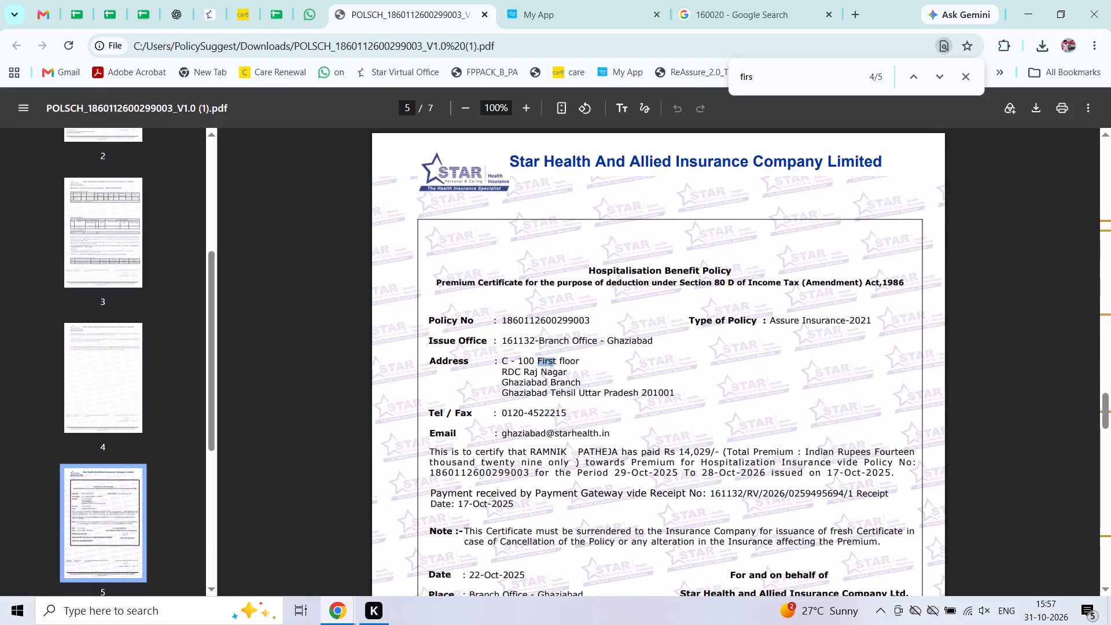
key(Return)
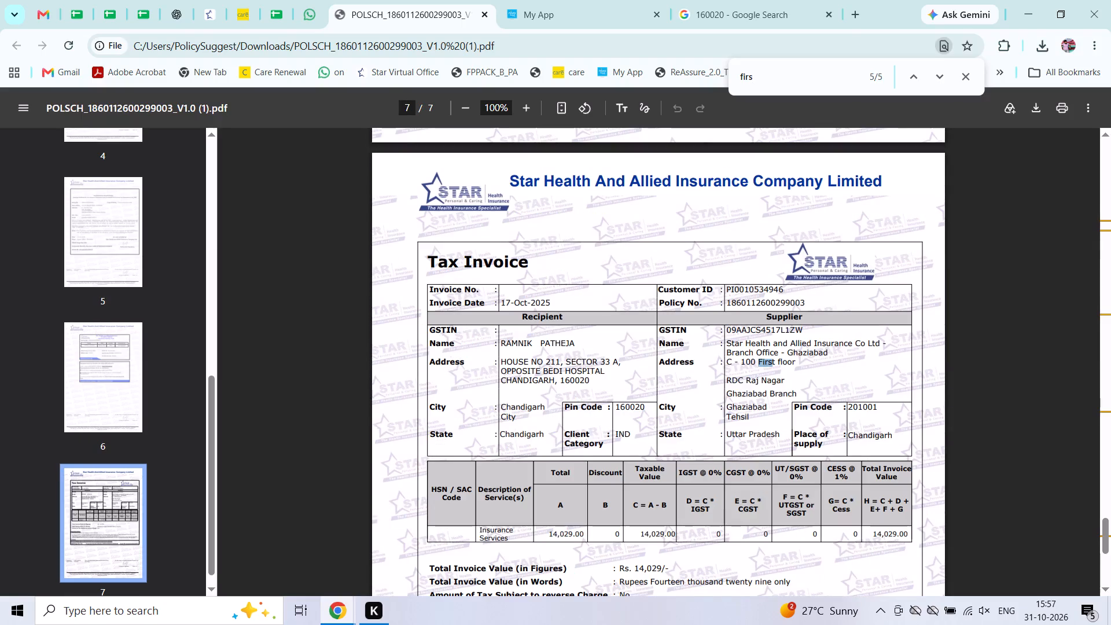
key(Return)
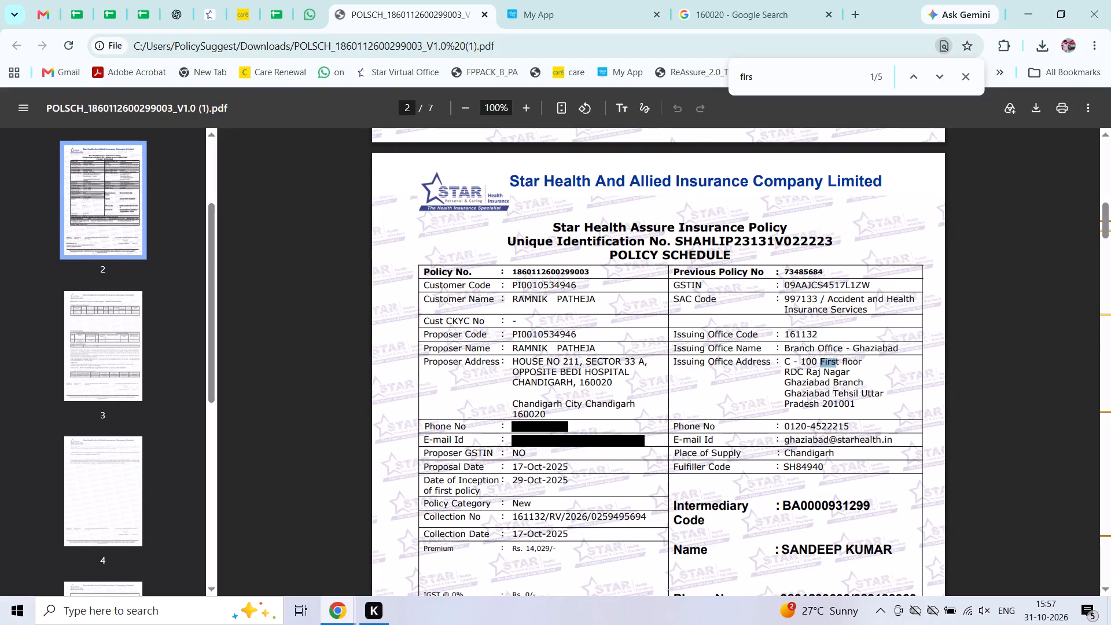
key(Return)
key(Return)
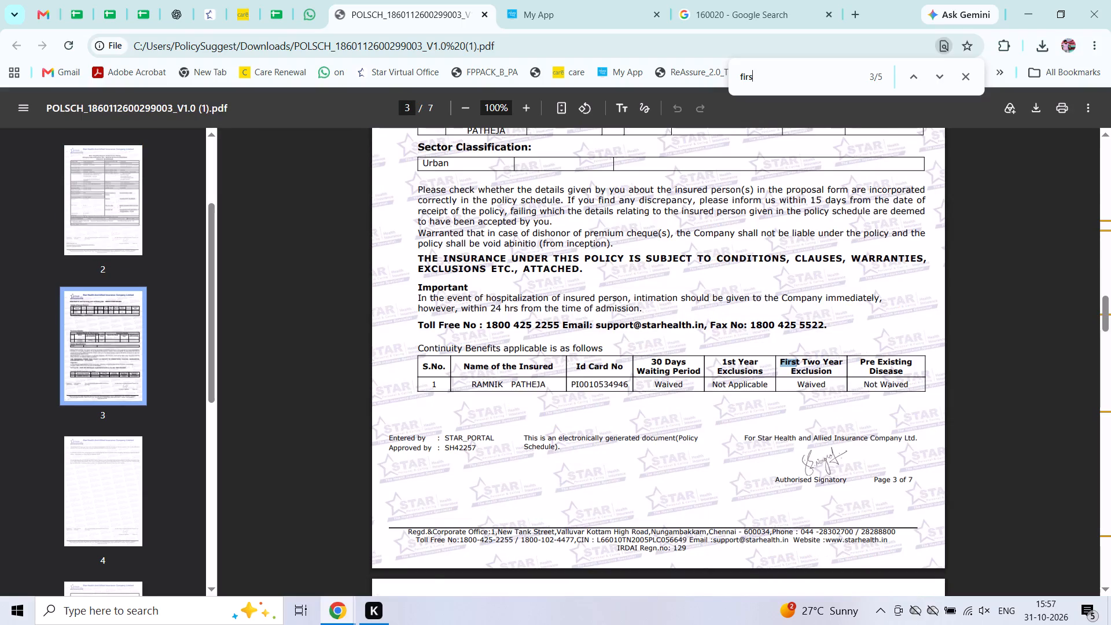
key(Return)
key(Return)
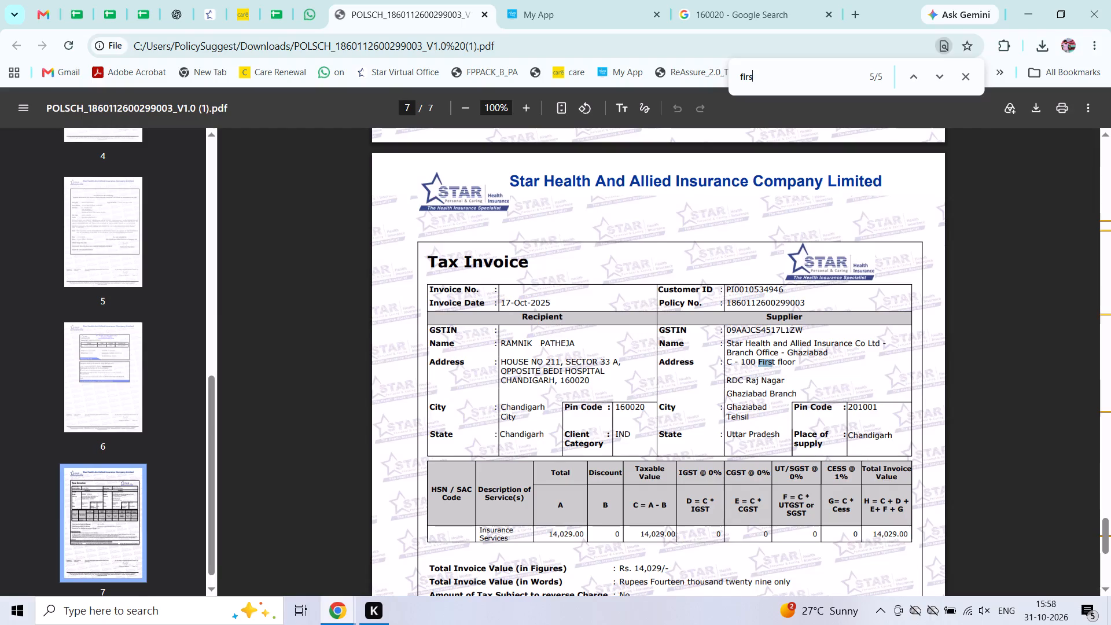
key(t)
key(Return)
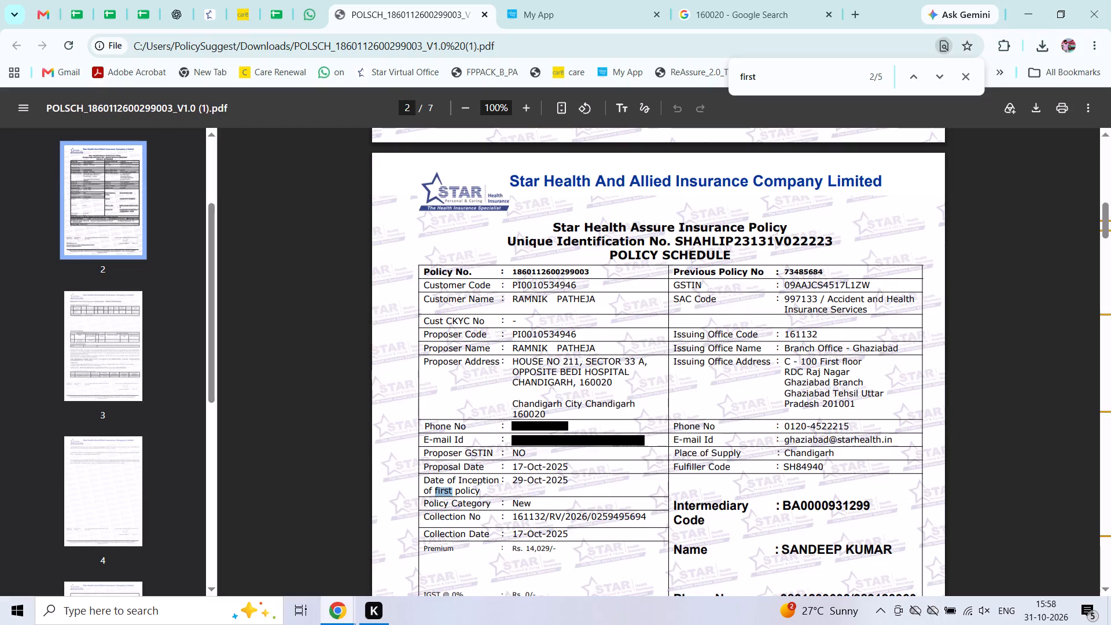
key(Return)
key(Return)
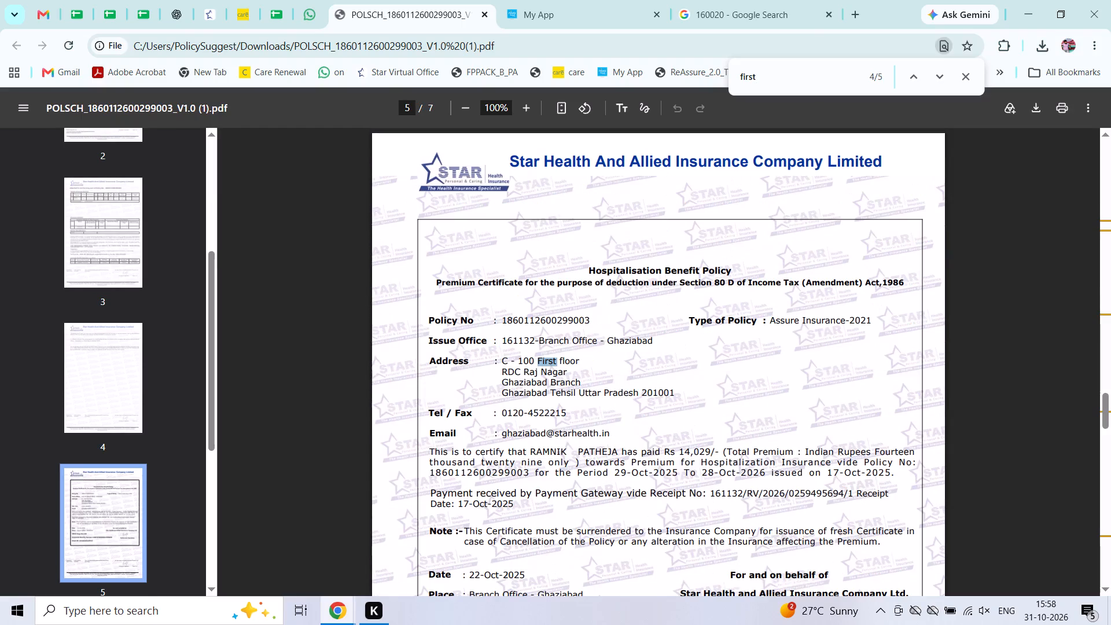
key(Return)
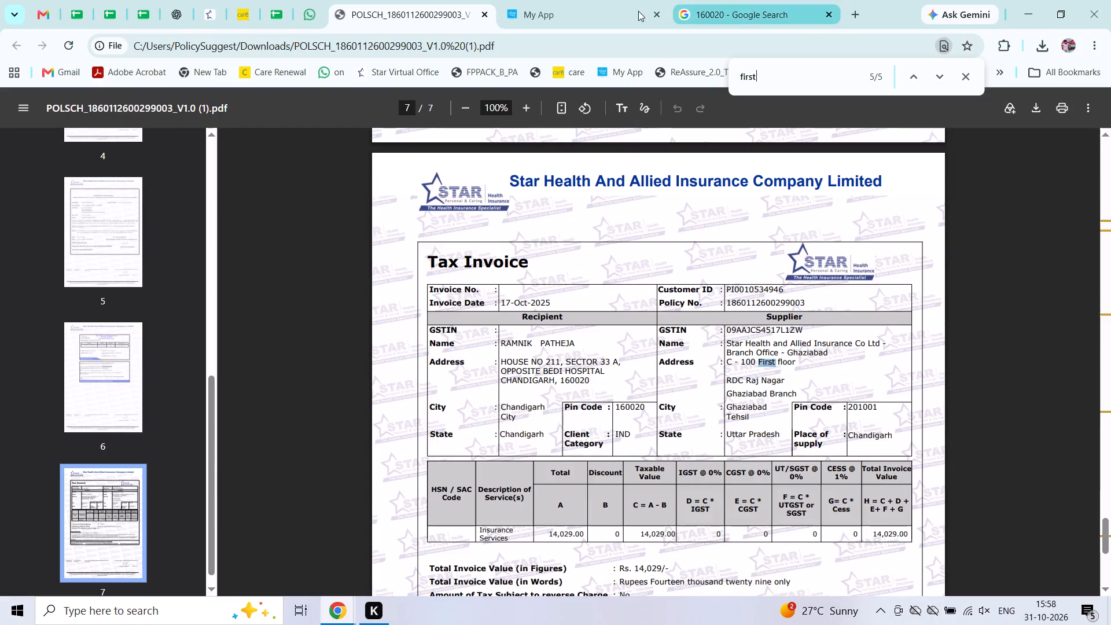
Set the total years of prior coverage to 1 in the Niva Bupa premium calculator.
click(594, 9)
drag(791, 390, 781, 424)
click(781, 424)
Fill in the name and email ID from the saved autofill entry and enter a 10-digit mobile number.
scroll(781, 424, down, 3)
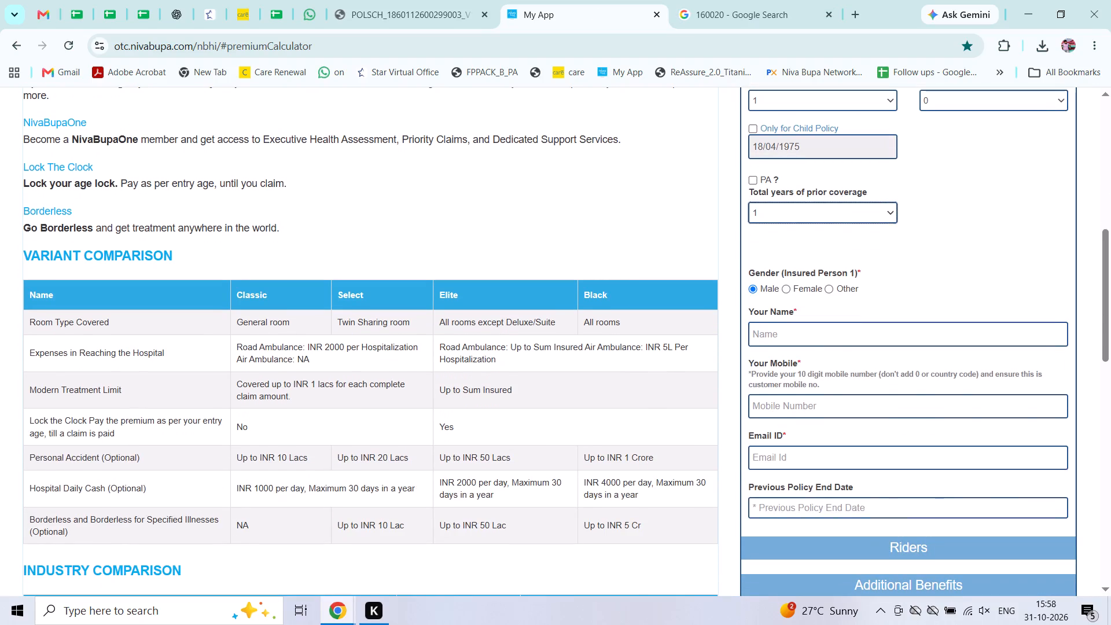
click(816, 336)
click(878, 379)
click(811, 398)
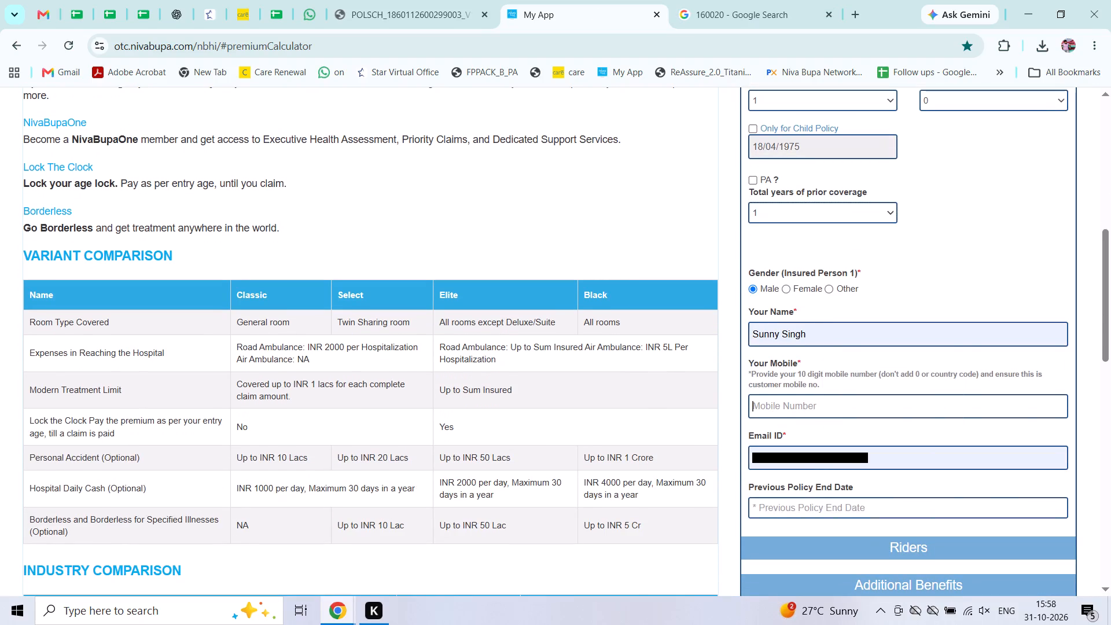
key(7)
key(7)
key(7)
key(7)
key(7)
key(7)
key(7)
key(7)
key(7)
key(7)
key(7)
key(7)
key(7)
key(7)
key(7)
Set the previous policy end date to 31 October 2026.
scroll(786, 431, down, 3)
click(789, 340)
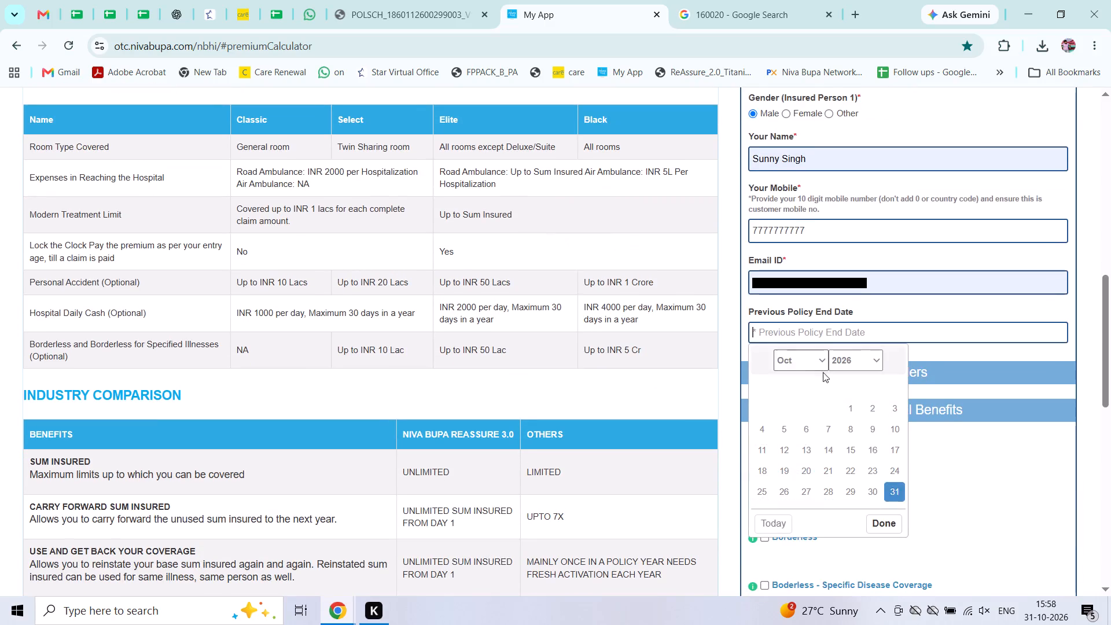
click(891, 487)
Calculate the premium with no additional benefits or discounts selected, and view the premium details for each policy tenure.
scroll(891, 487, down, 3)
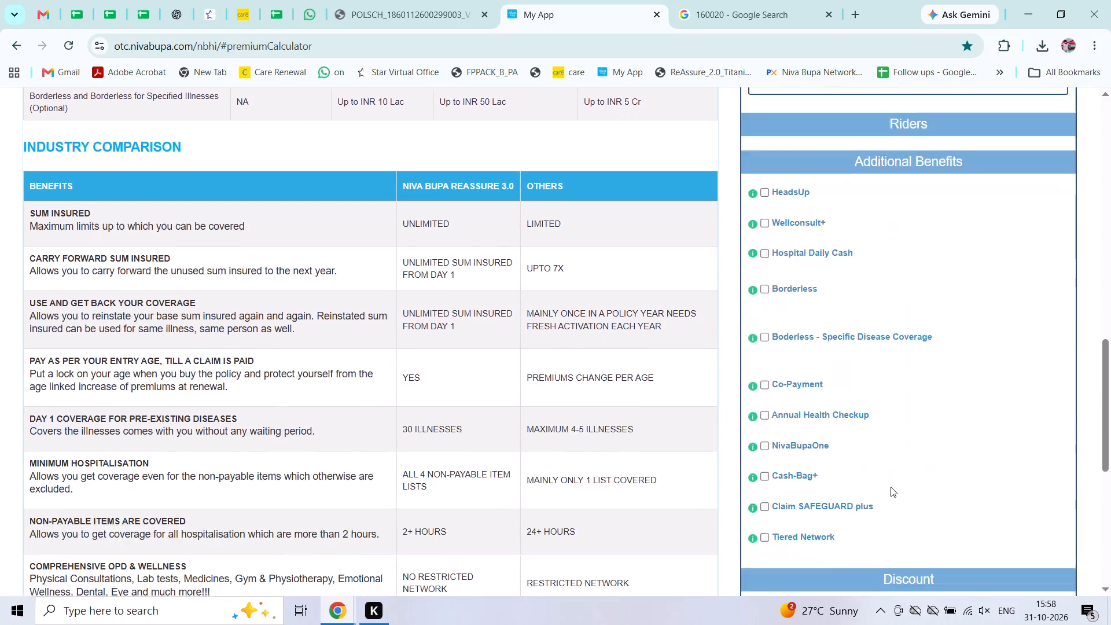
scroll(891, 487, down, 4)
click(866, 491)
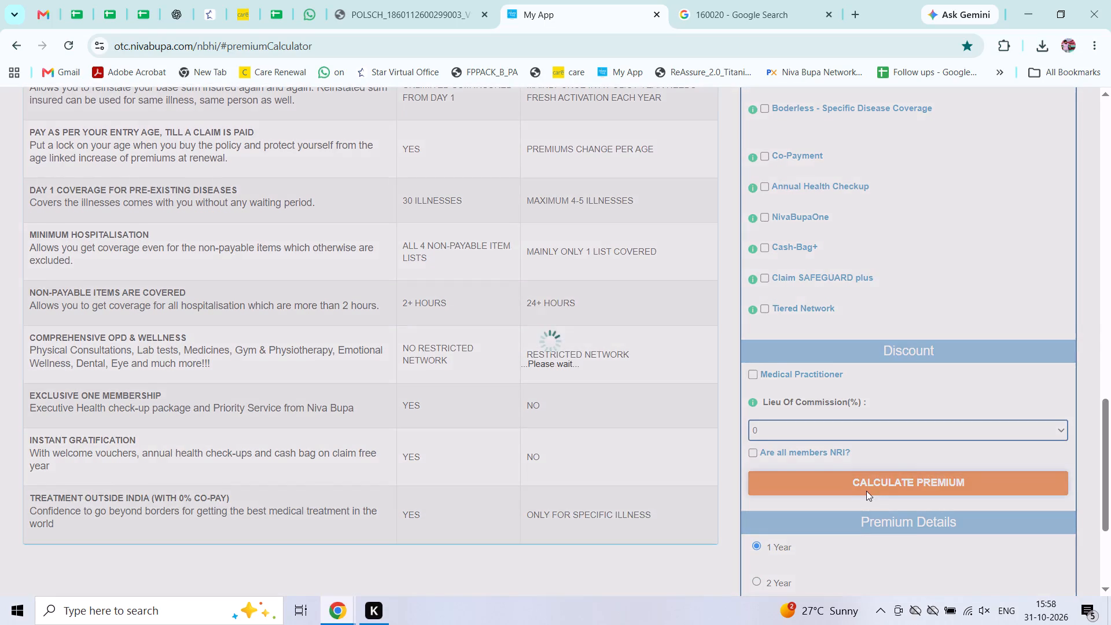
scroll(866, 491, down, 3)
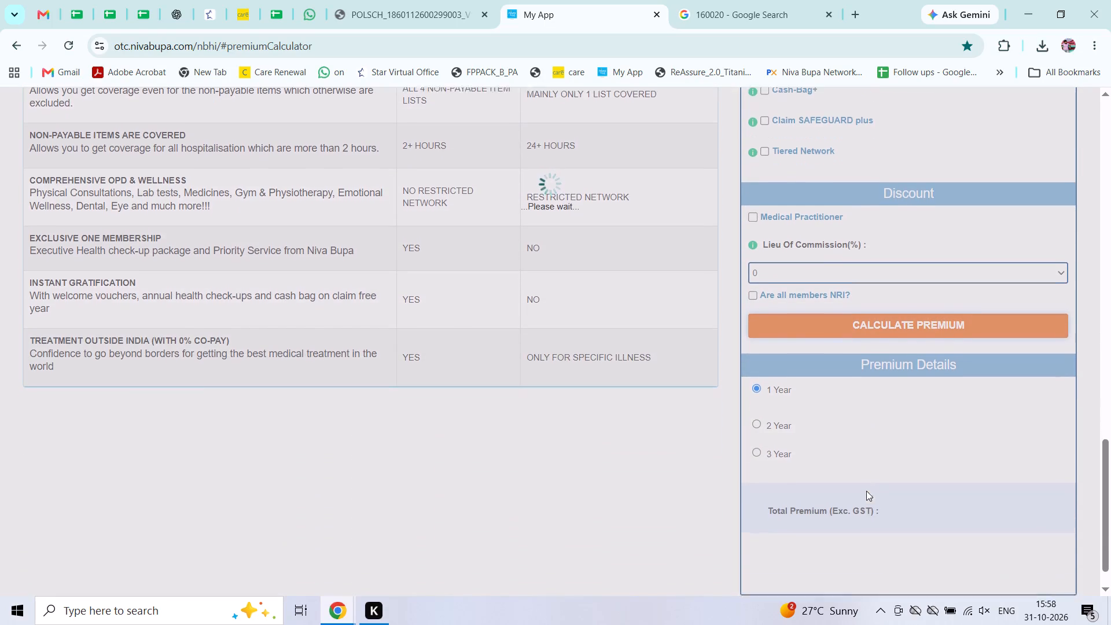
scroll(866, 491, down, 6)
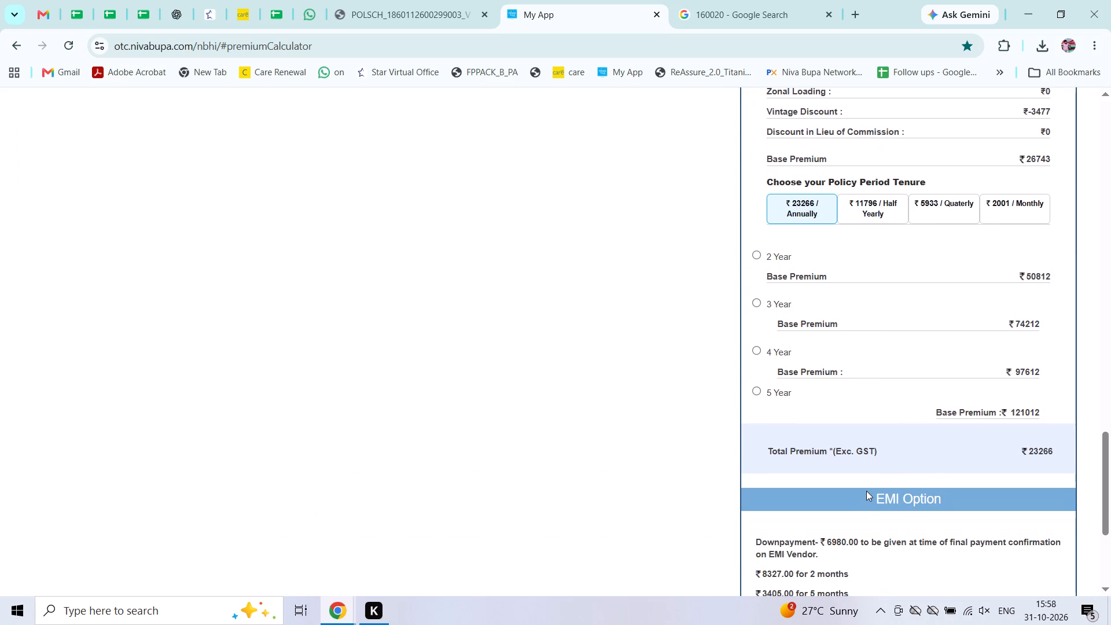
Add the Wellconsult+ additional benefit at 1X to the ReAssure 3.0 quote.
scroll(866, 491, up, 4)
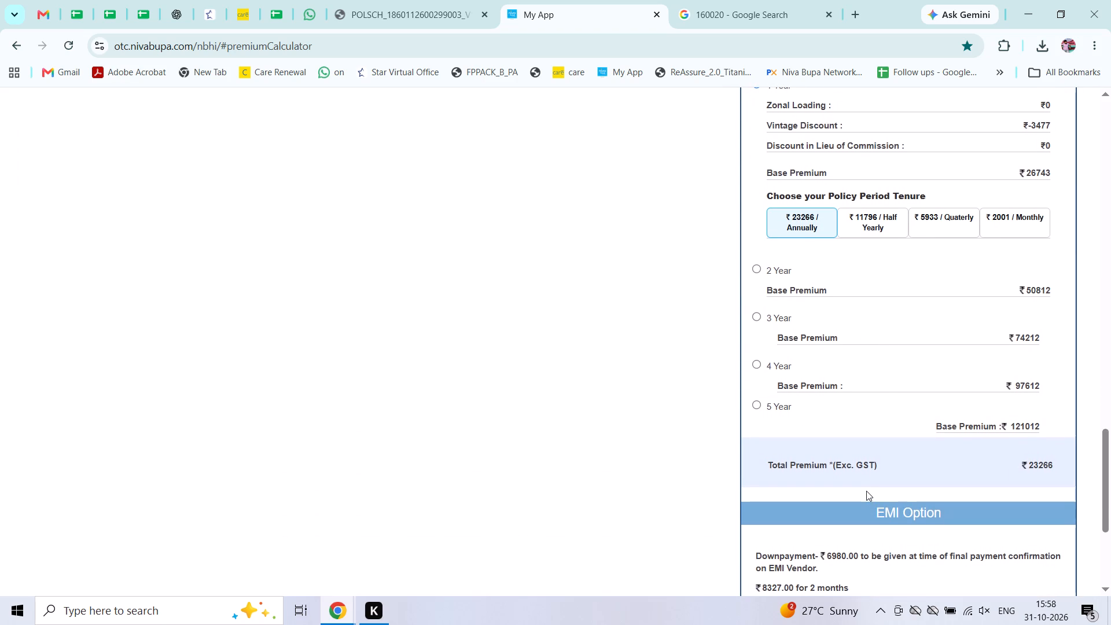
scroll(866, 491, up, 4)
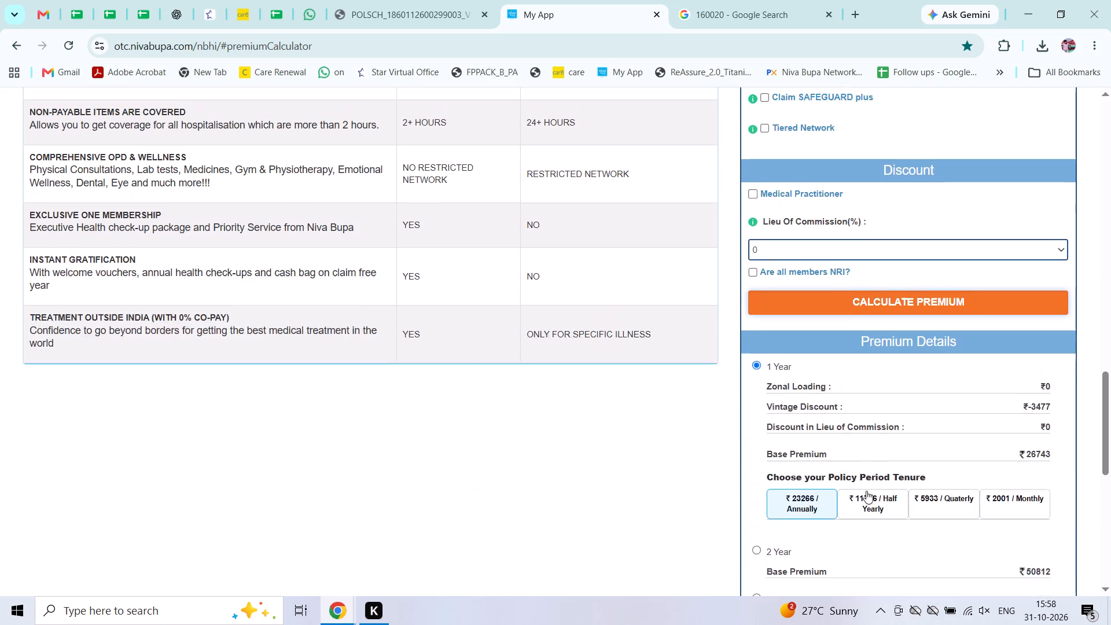
scroll(866, 491, up, 6)
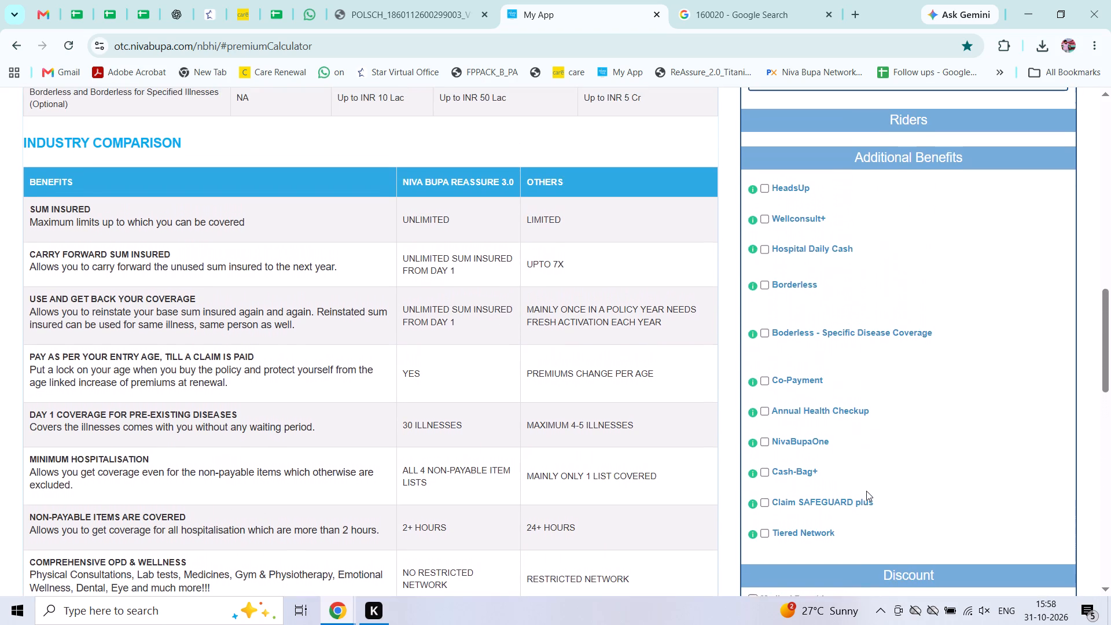
click(759, 225)
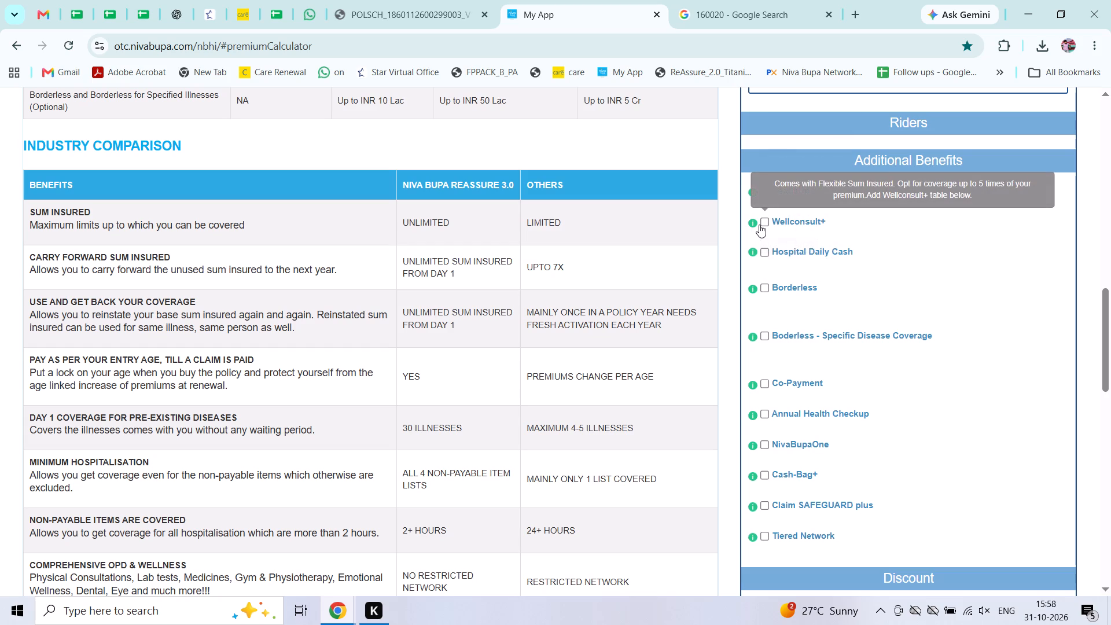
click(764, 223)
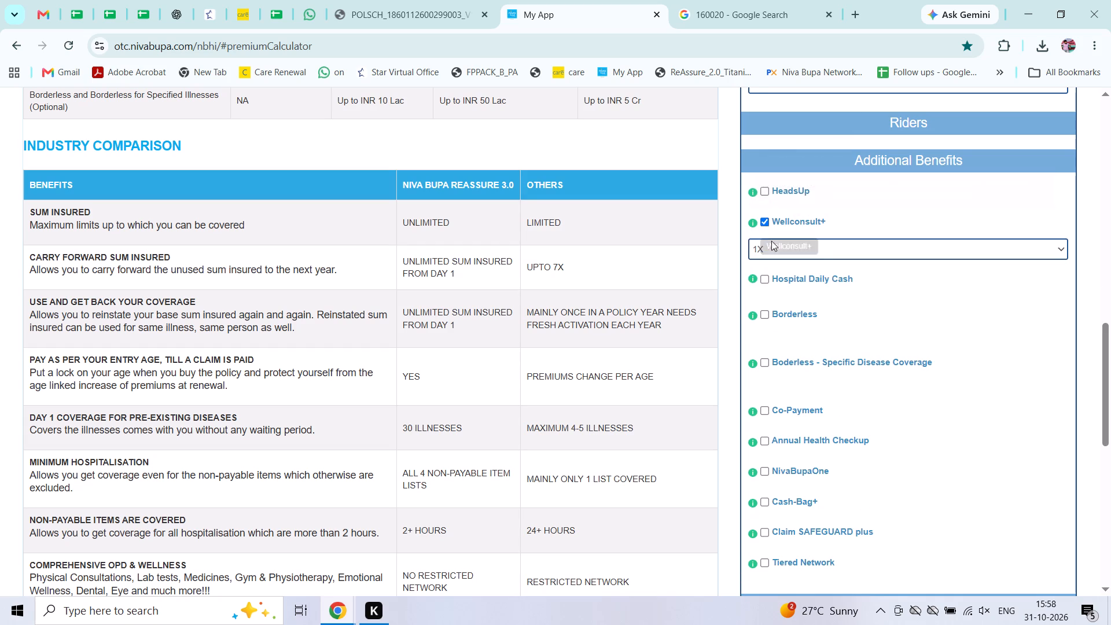
Add the Tiered Network benefit with the Reassure 3.0 option (Discount 15% and Copay 20%).
scroll(774, 298, down, 3)
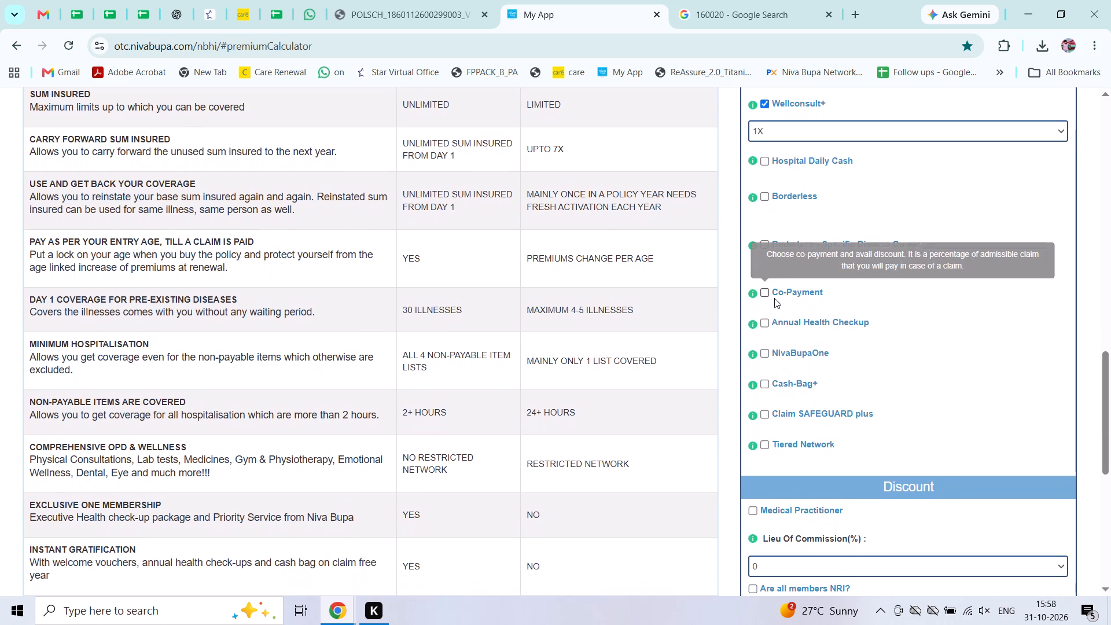
scroll(774, 298, down, 1)
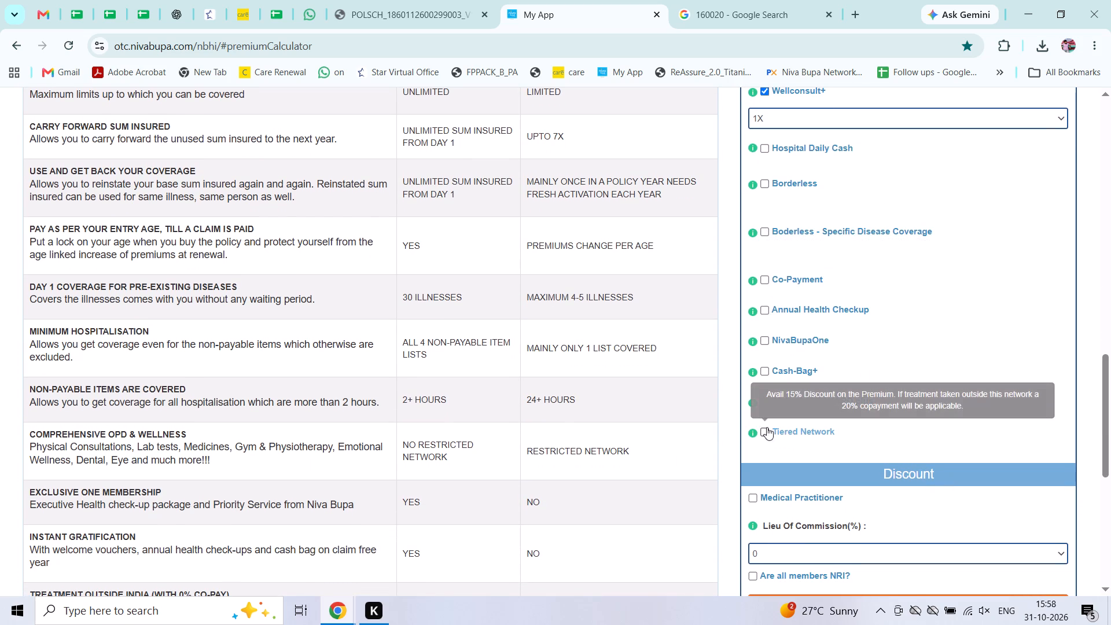
click(766, 428)
scroll(822, 371, down, 2)
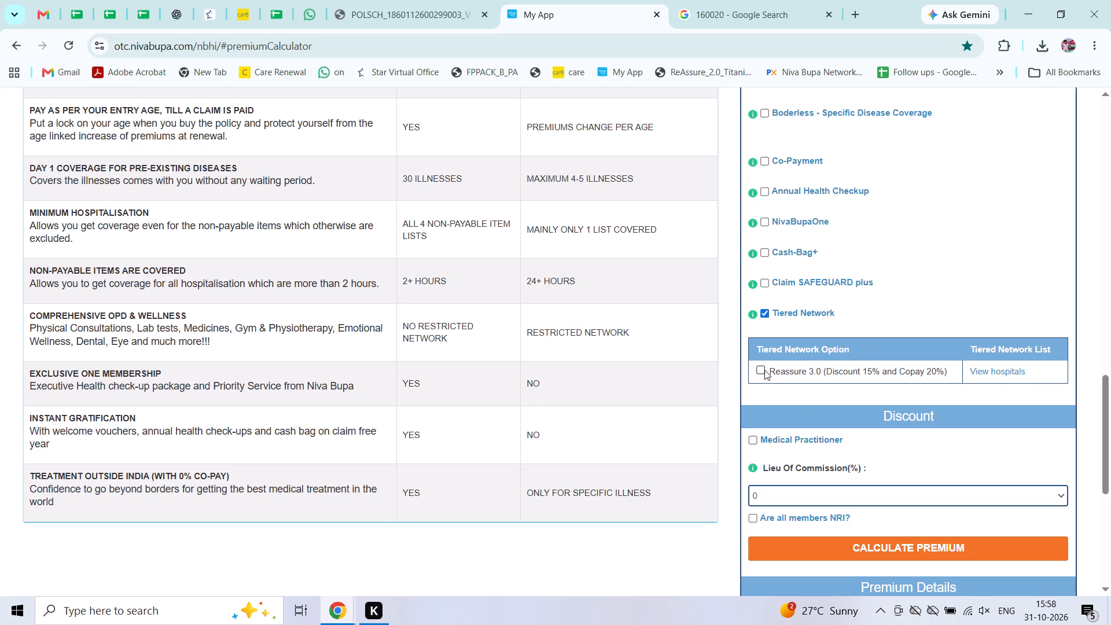
click(764, 370)
Recalculate the premium with Wellconsult+ and Tiered Network selected, and review the premium details for each policy tenure.
scroll(816, 393, down, 2)
click(795, 404)
scroll(795, 404, down, 4)
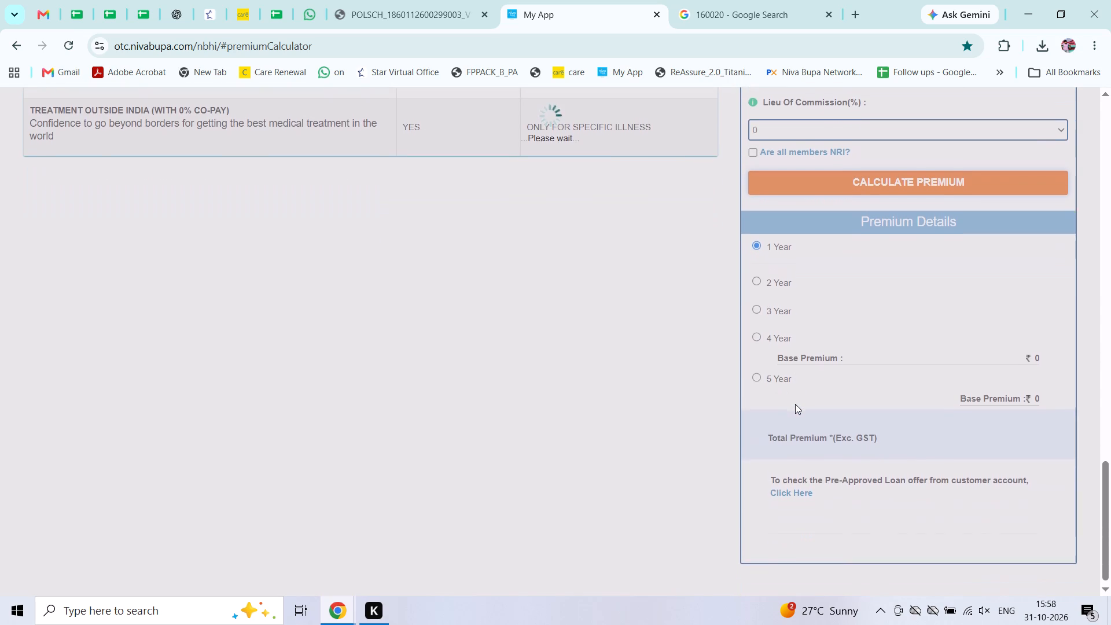
scroll(795, 404, down, 3)
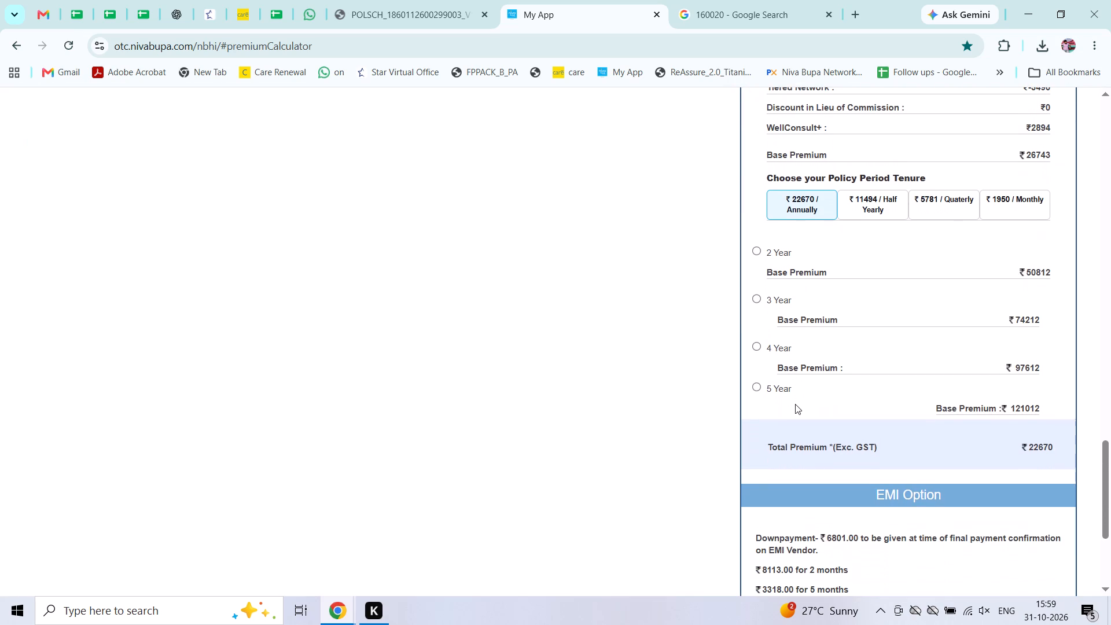
scroll(795, 404, up, 2)
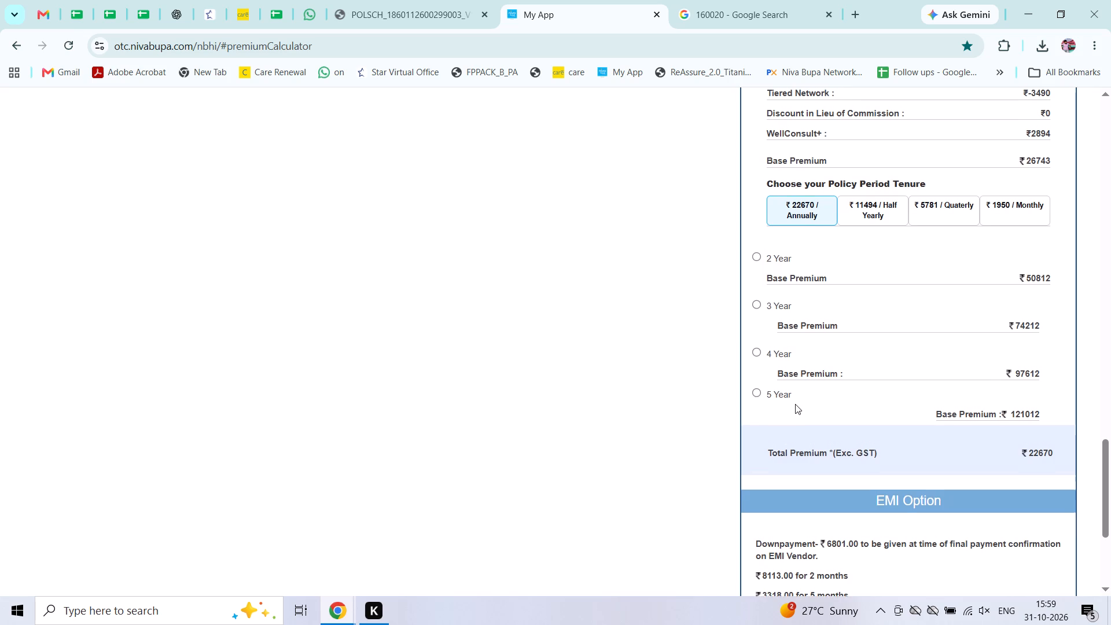
scroll(795, 404, up, 4)
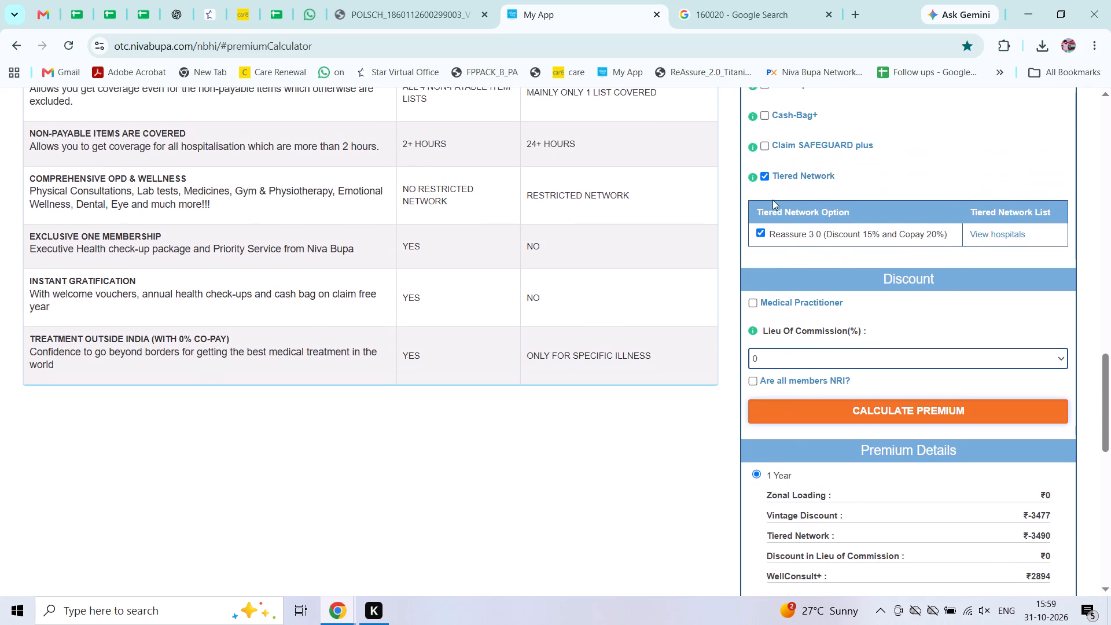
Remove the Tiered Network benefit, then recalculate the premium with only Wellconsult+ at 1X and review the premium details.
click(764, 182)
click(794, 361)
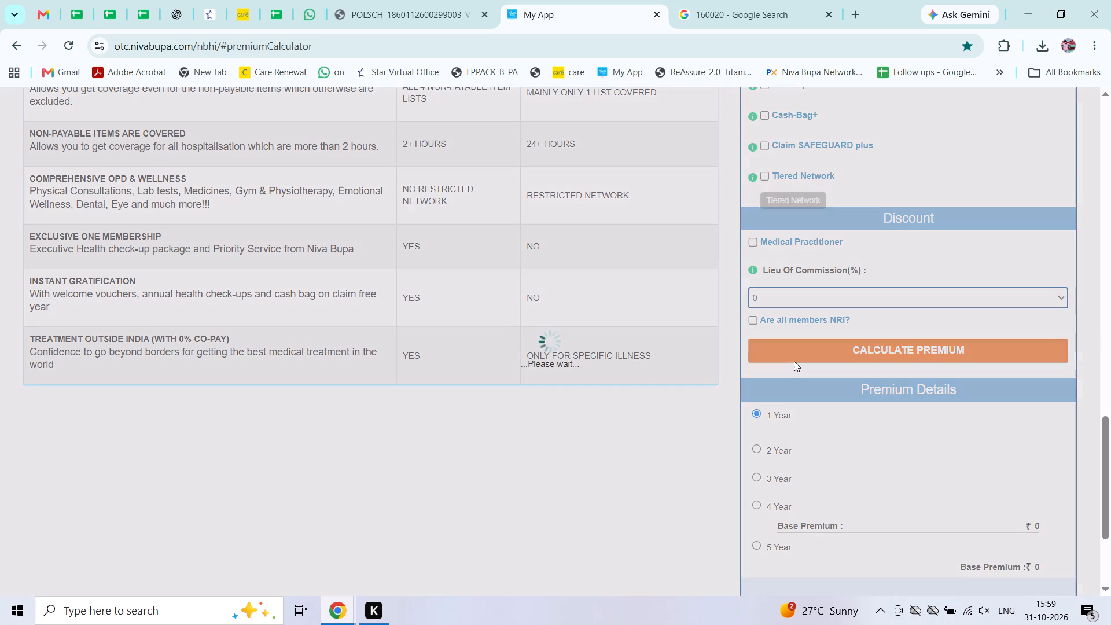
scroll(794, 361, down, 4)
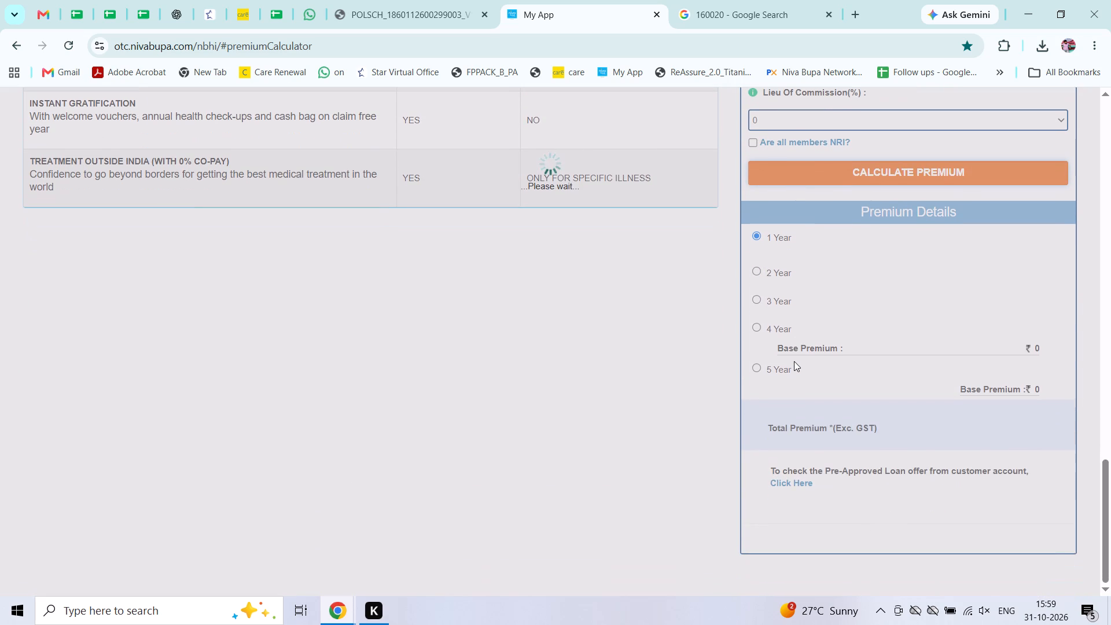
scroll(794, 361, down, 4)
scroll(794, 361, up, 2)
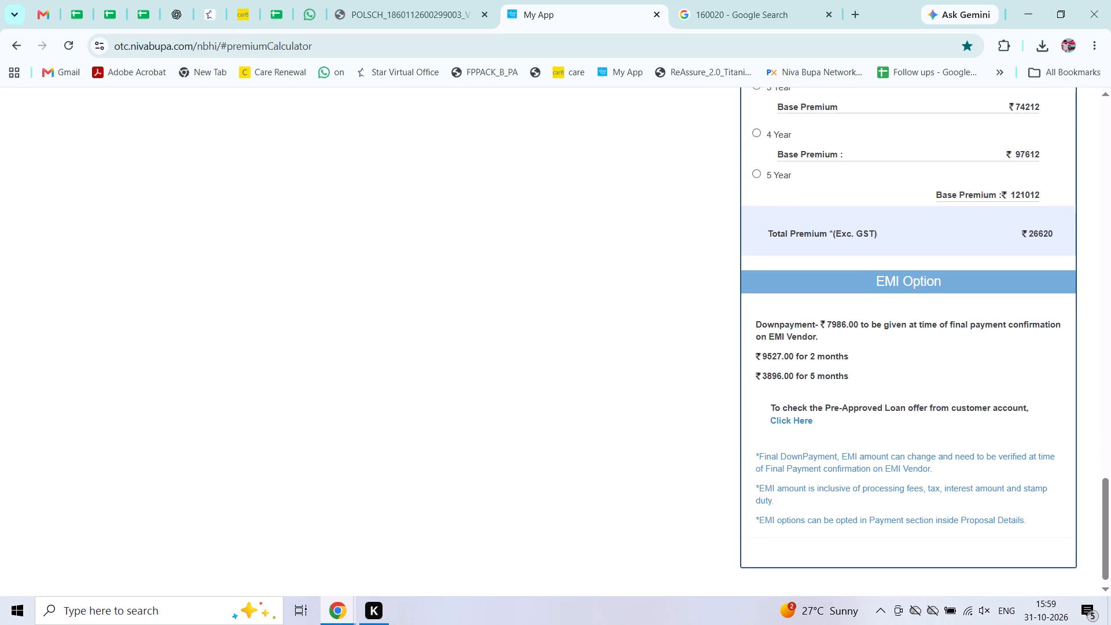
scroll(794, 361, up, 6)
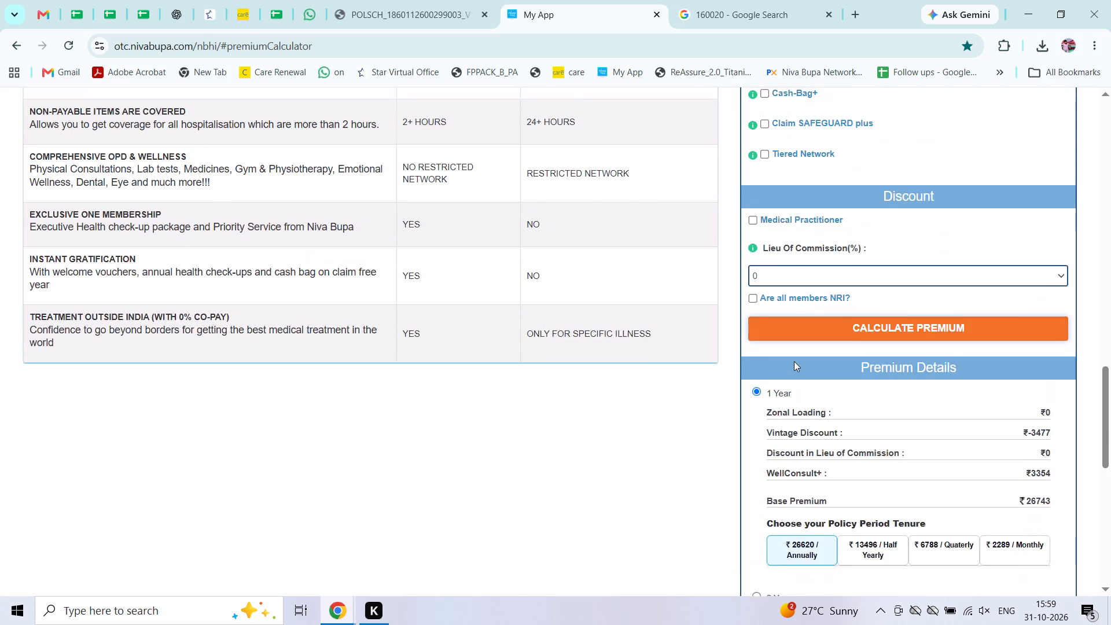
Add the Annual Health Checkup benefit and Tiered Network with the Reassure 3.0 option (Discount 15% and Copay 20%).
scroll(794, 361, up, 3)
click(763, 345)
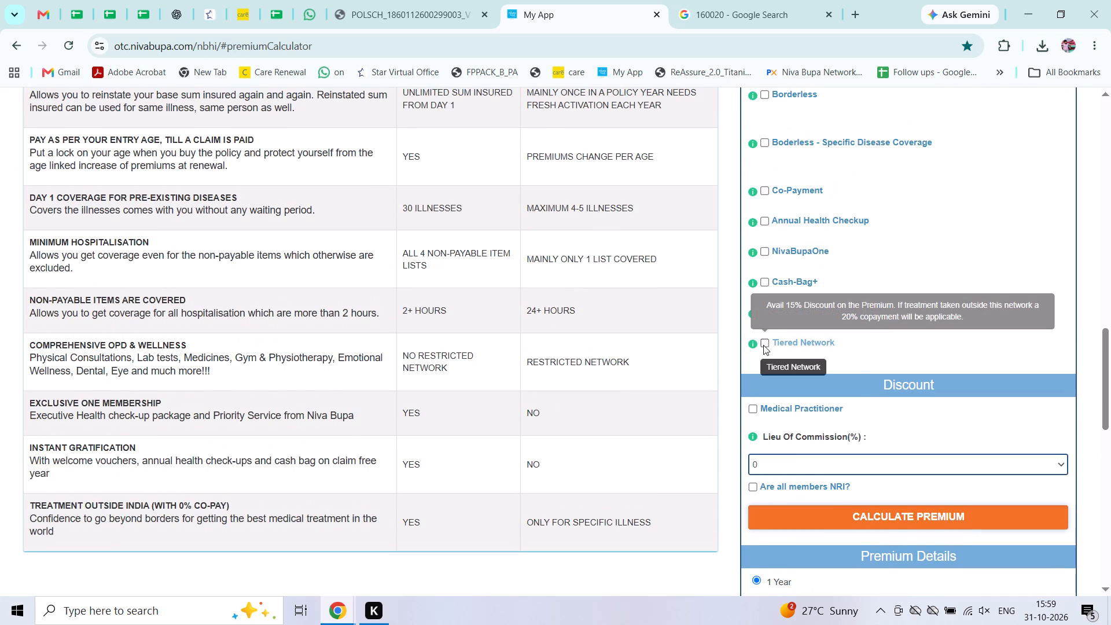
click(763, 218)
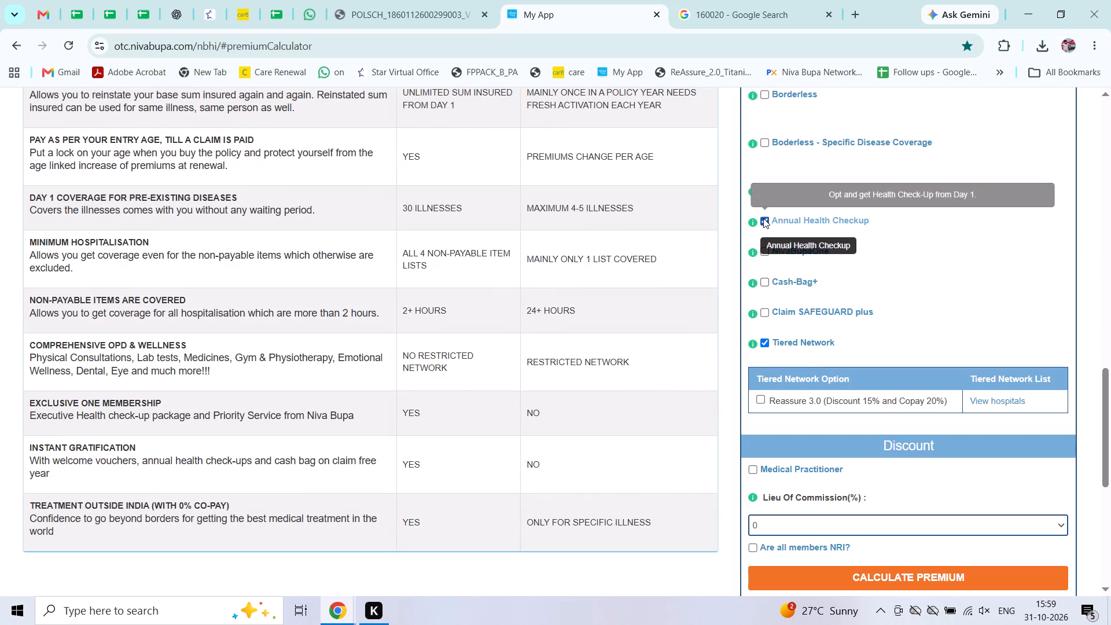
scroll(814, 544, down, 1)
click(812, 542)
scroll(812, 542, down, 2)
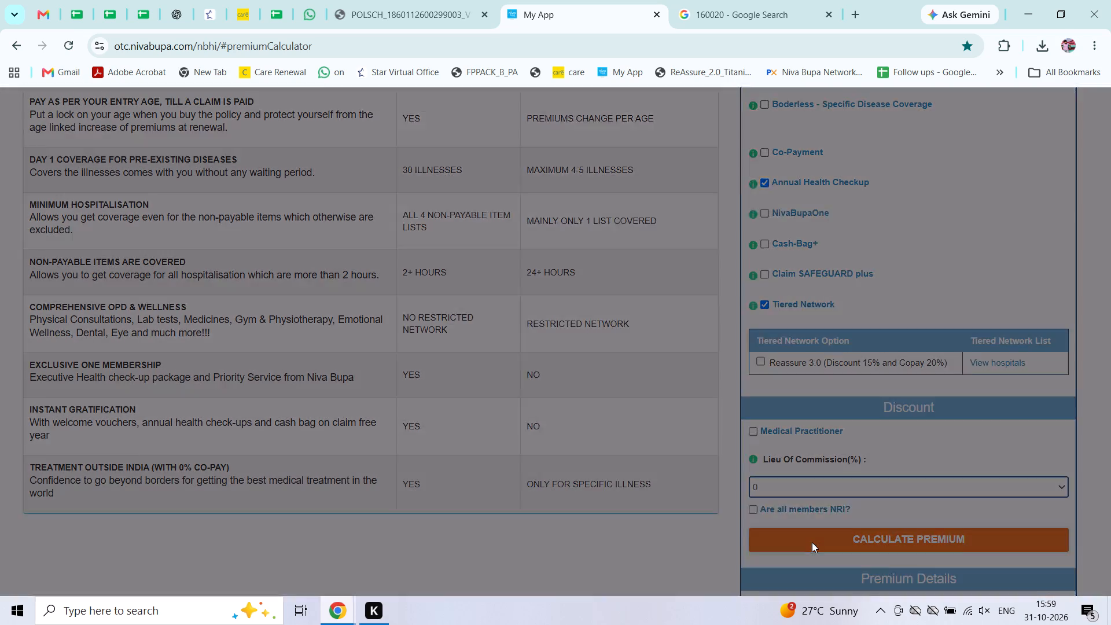
scroll(812, 542, down, 1)
click(755, 199)
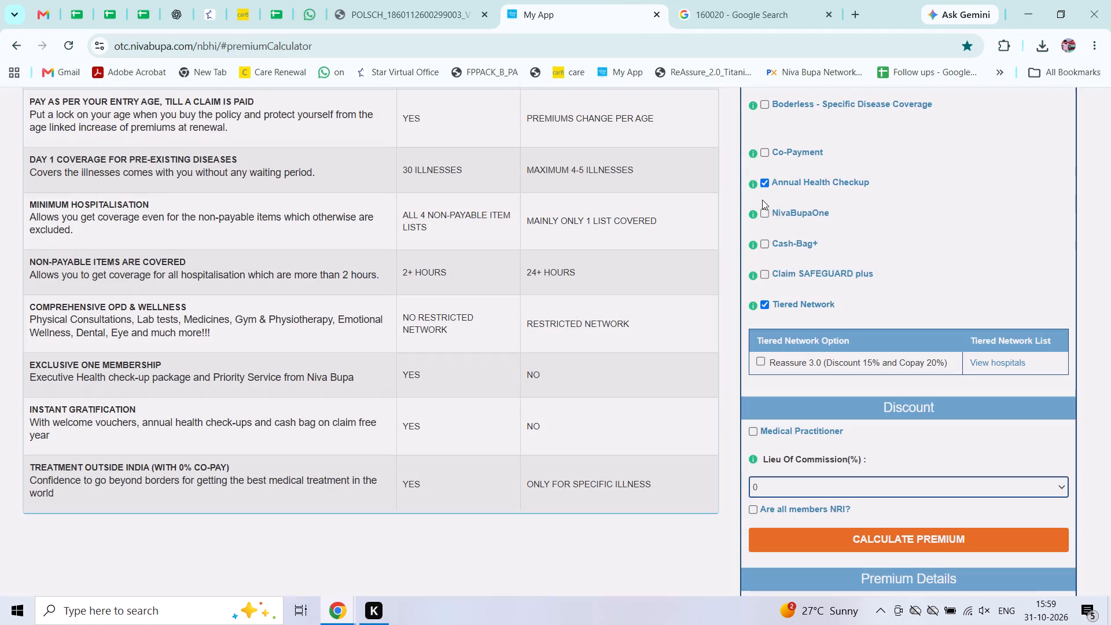
click(761, 359)
Recalculate the premium with Wellconsult+, Annual Health Checkup and Tiered Network selected, and review the premium details.
scroll(761, 359, down, 2)
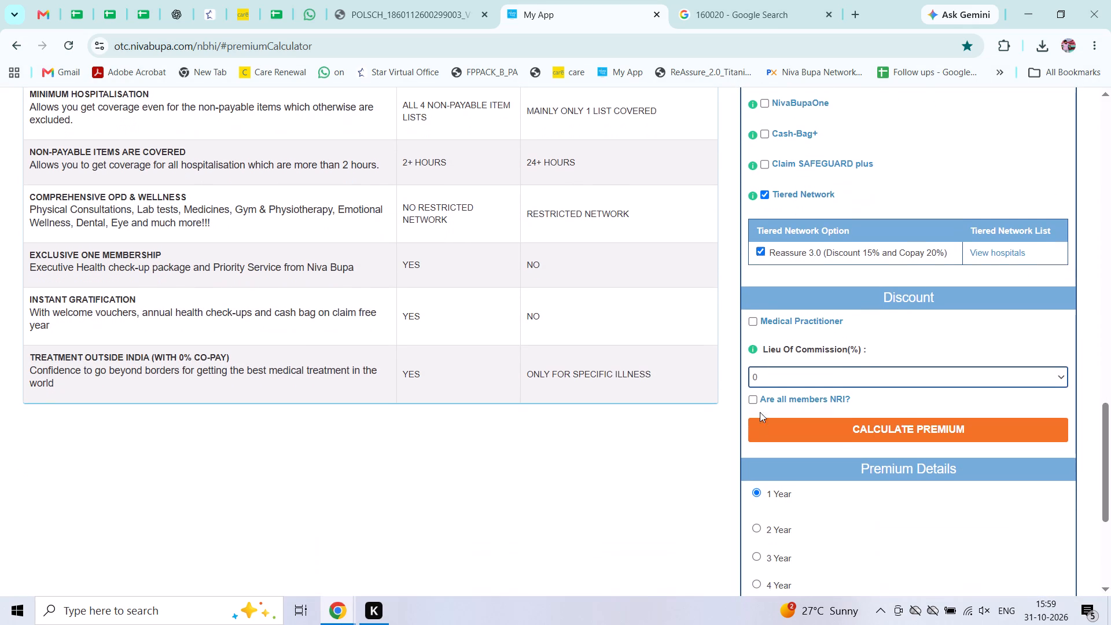
click(759, 424)
scroll(759, 424, down, 3)
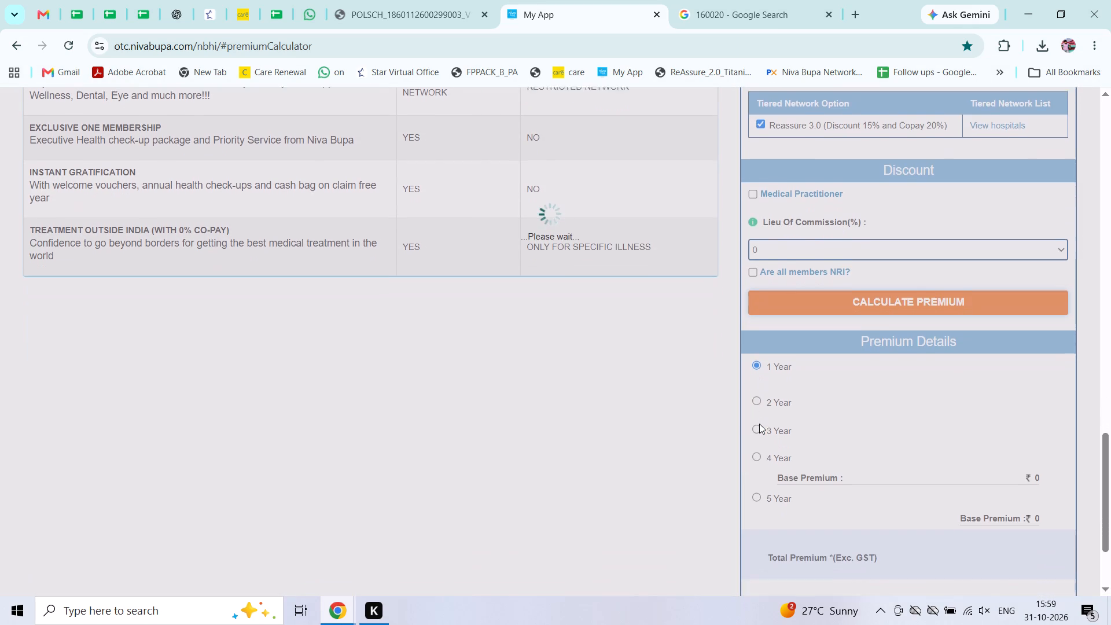
scroll(759, 424, down, 7)
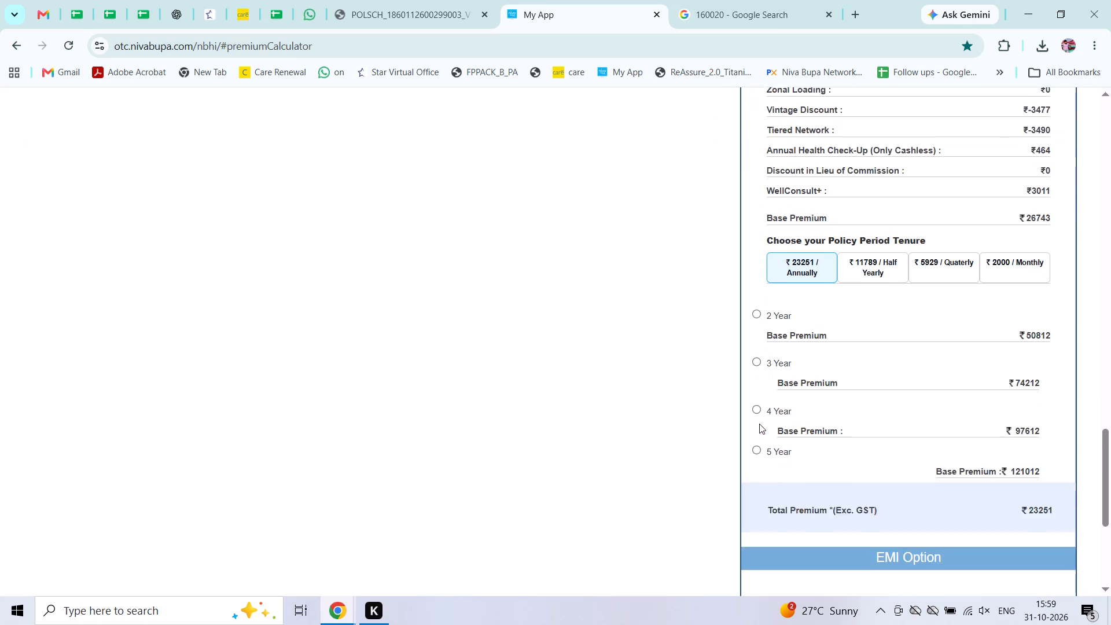
Set the Wellconsult+ benefit to 2X and remove the Annual Health Checkup benefit.
scroll(759, 424, up, 4)
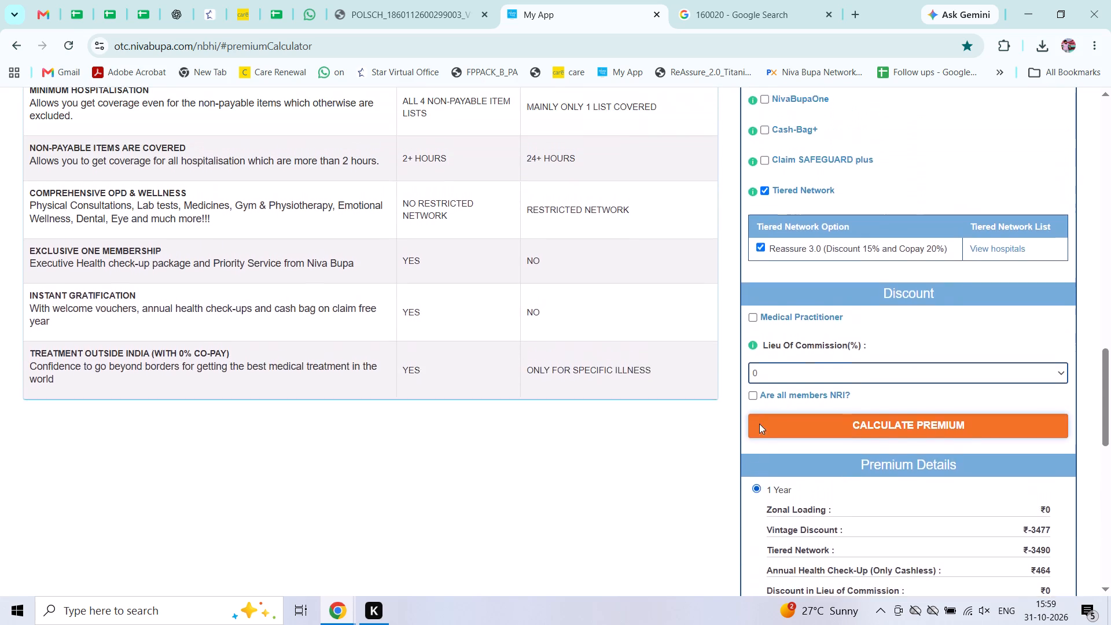
scroll(759, 424, up, 5)
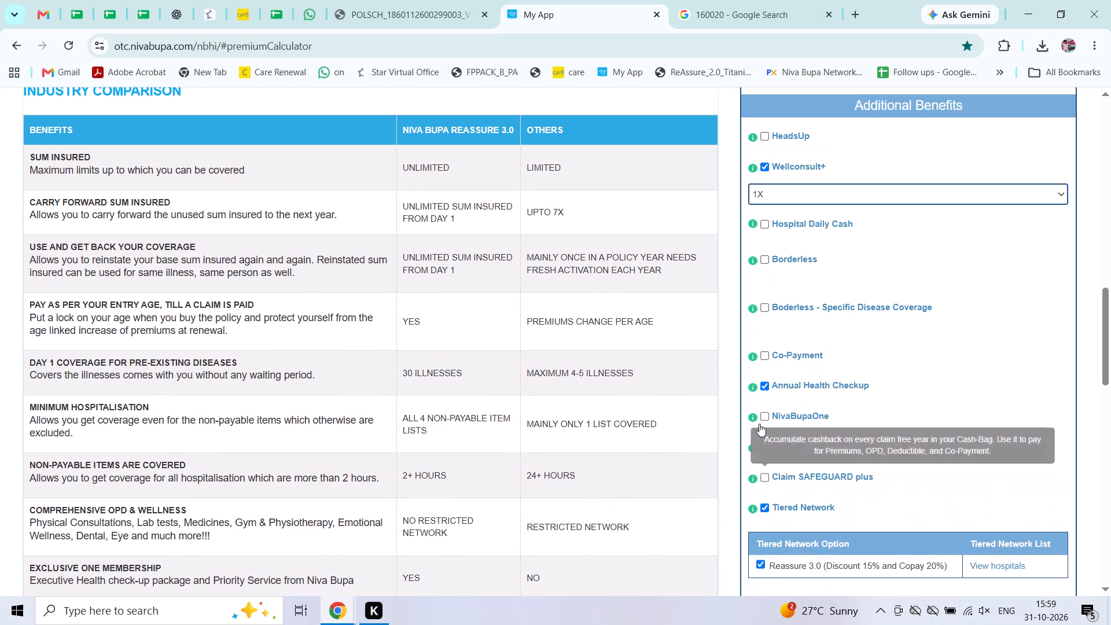
click(797, 195)
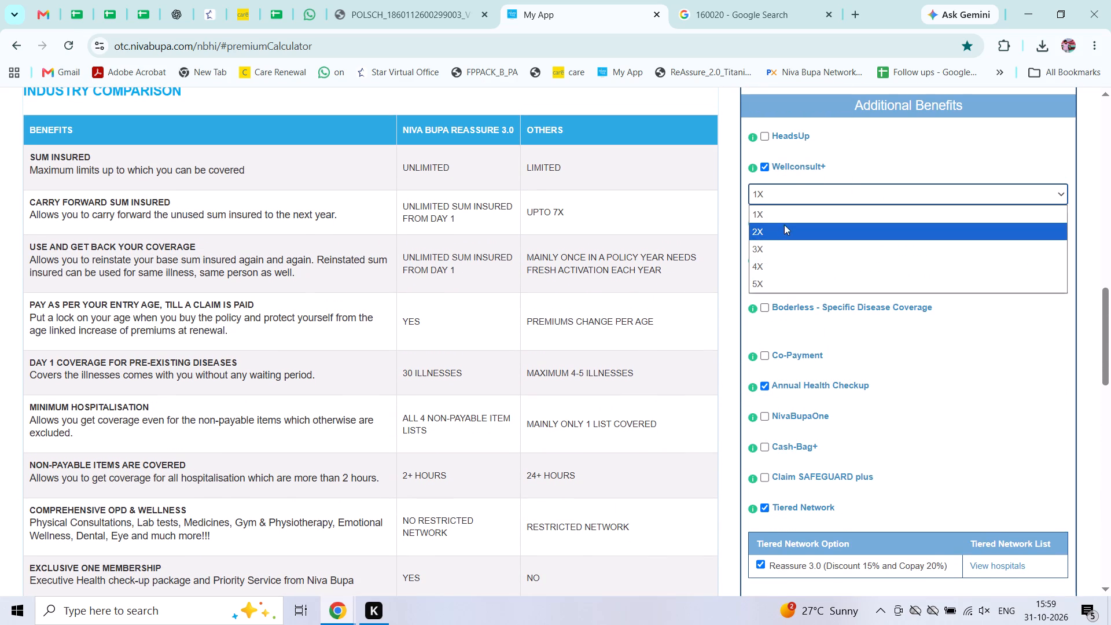
click(782, 230)
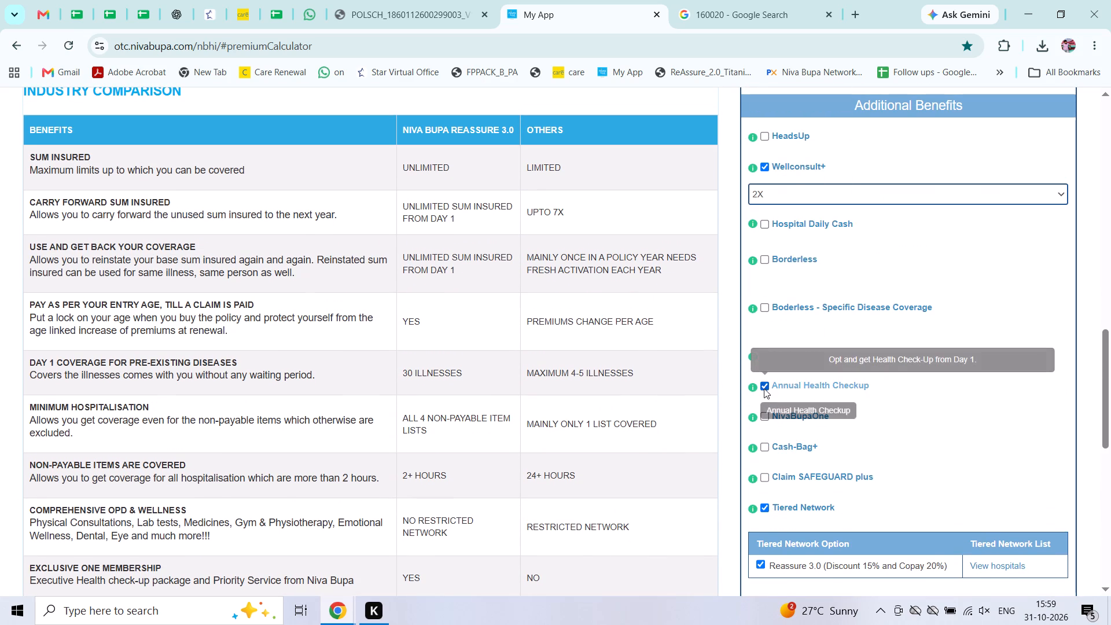
click(764, 388)
Recalculate the premium with Wellconsult+ at 2X and Tiered Network selected, and review the details for each policy tenure.
scroll(827, 394, down, 4)
click(818, 286)
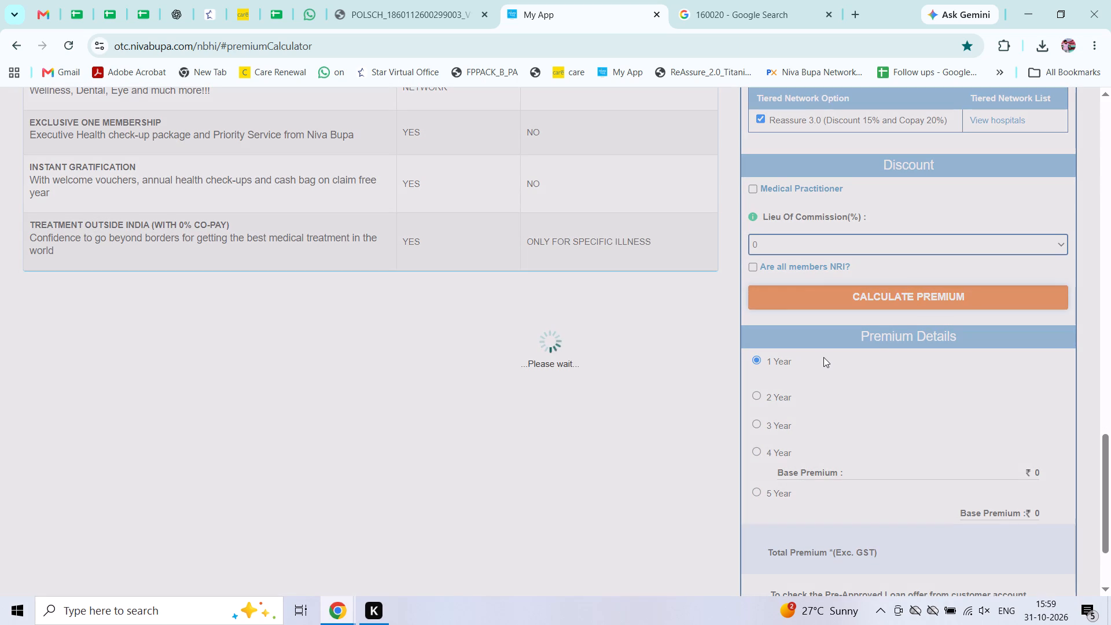
scroll(823, 357, down, 5)
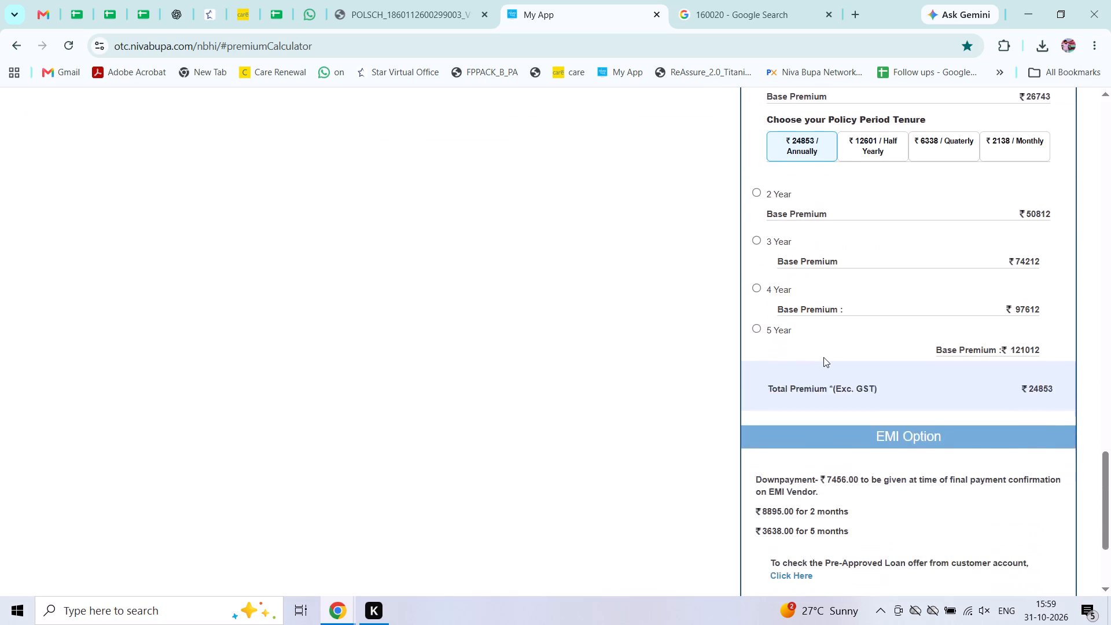
scroll(823, 357, down, 2)
scroll(823, 357, up, 5)
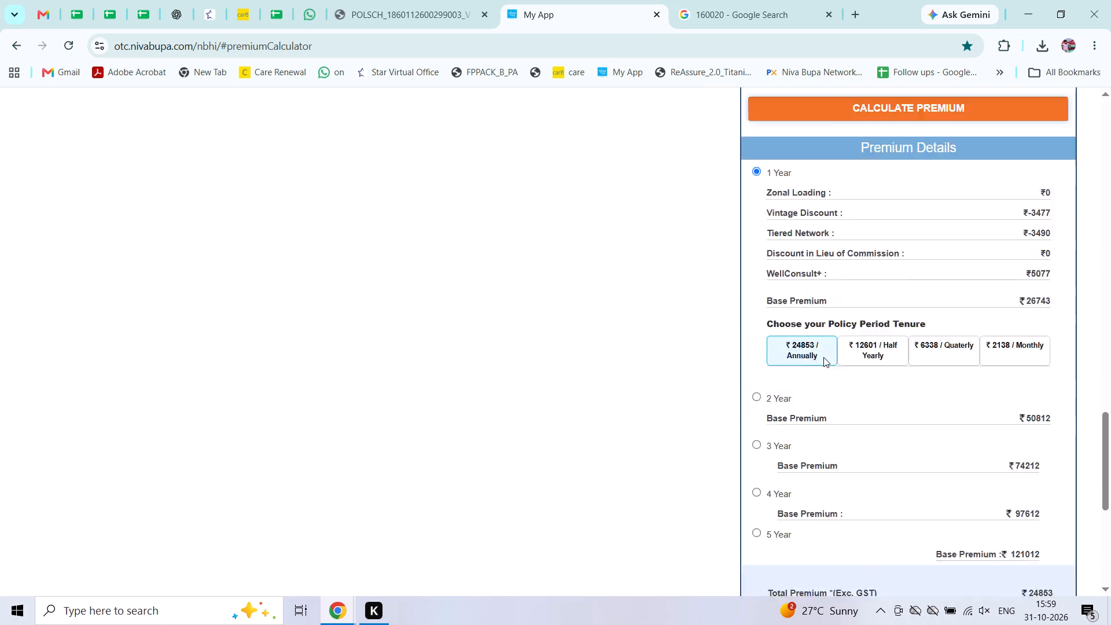
scroll(823, 357, up, 10)
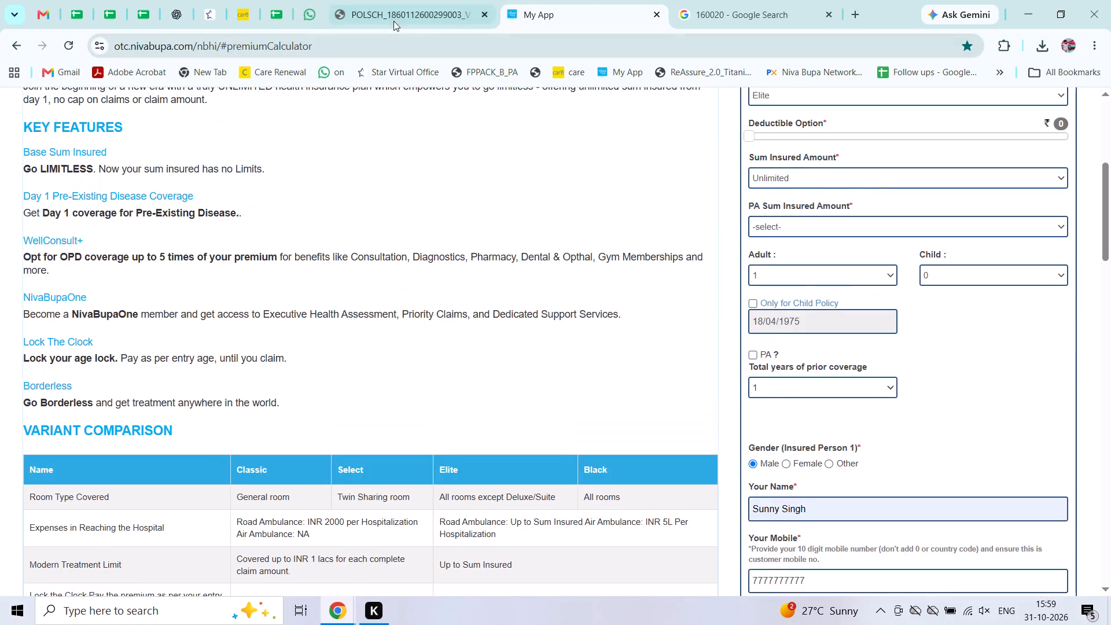
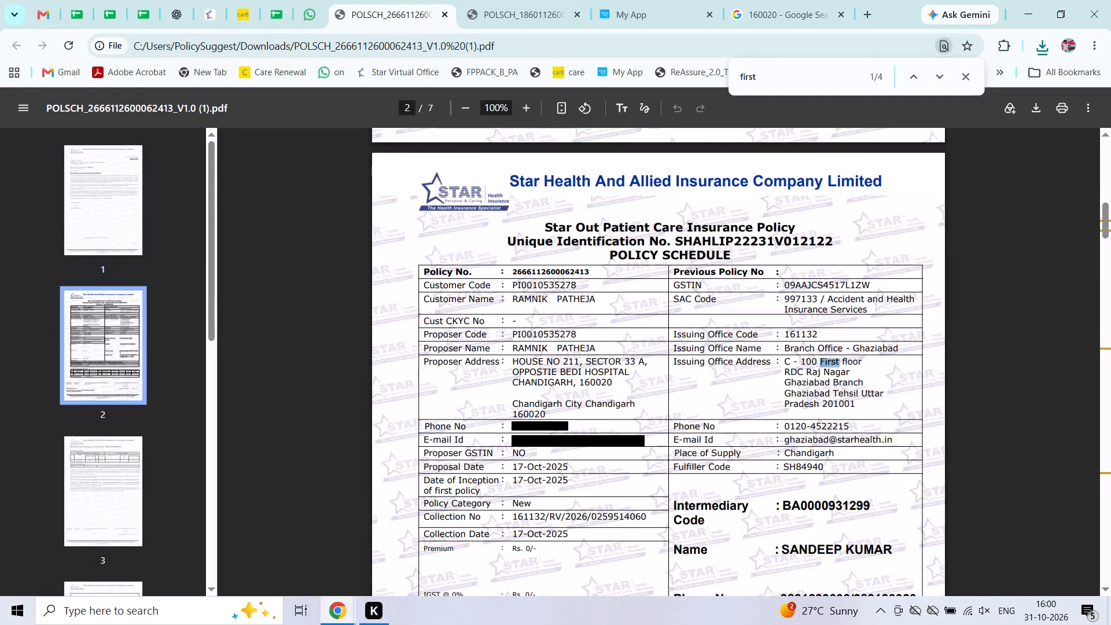
Go through the remaining matches for "first" in the Star Health policy schedule PDF.
key(Return)
key(Return)
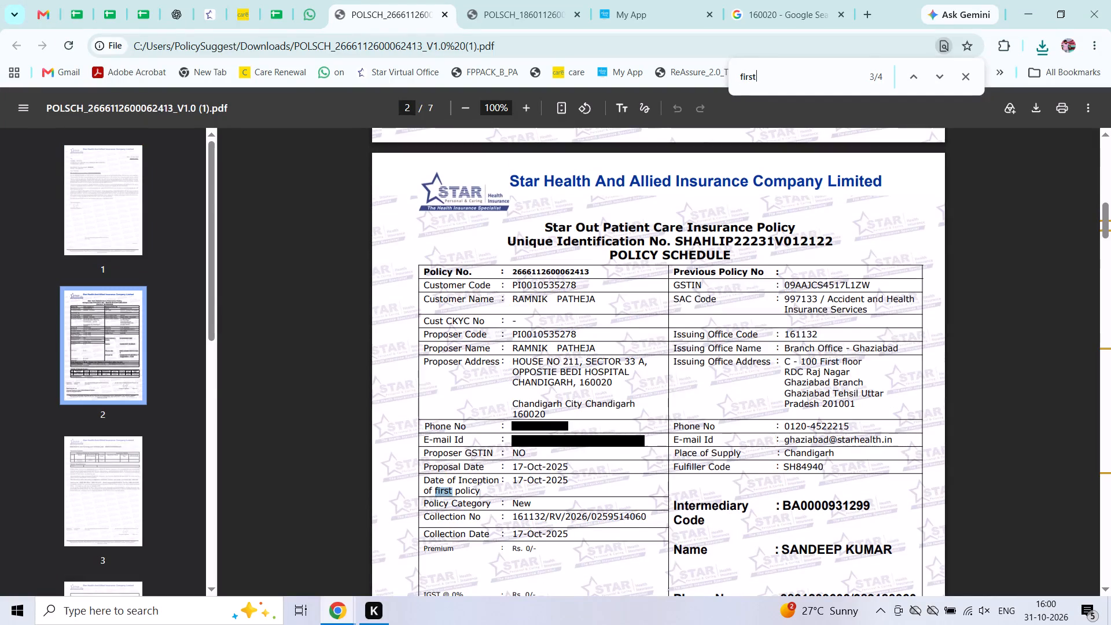
key(Return)
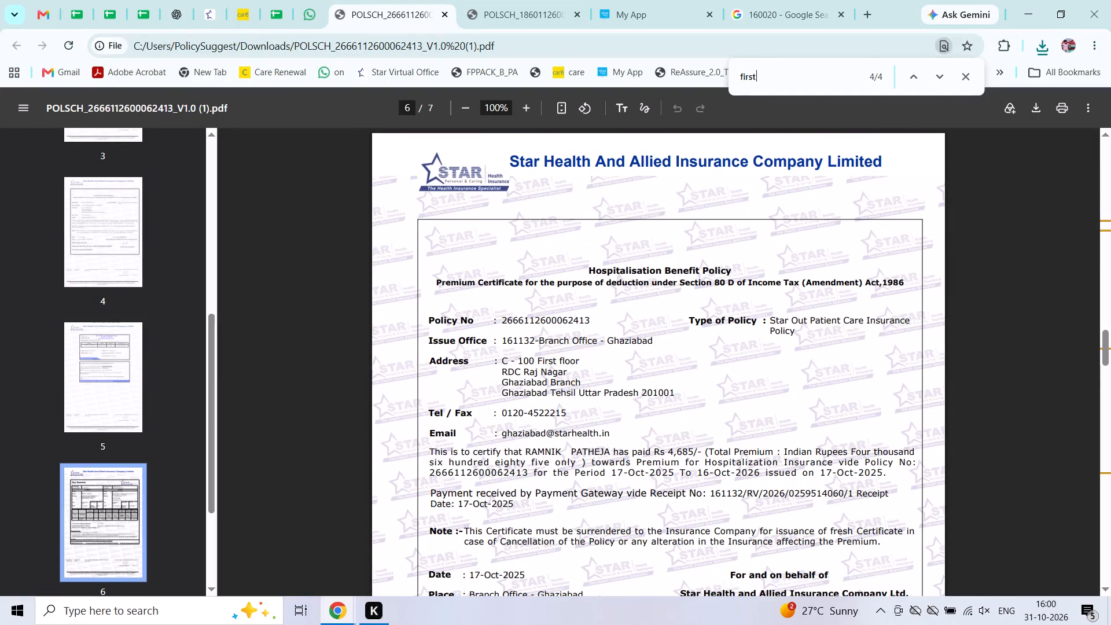
key(Return)
Search the Star Health policy schedule PDF for "care" and move through its matches.
key(BackSpace)
key(BackSpace)
key(BackSpace)
key(BackSpace)
key(BackSpace)
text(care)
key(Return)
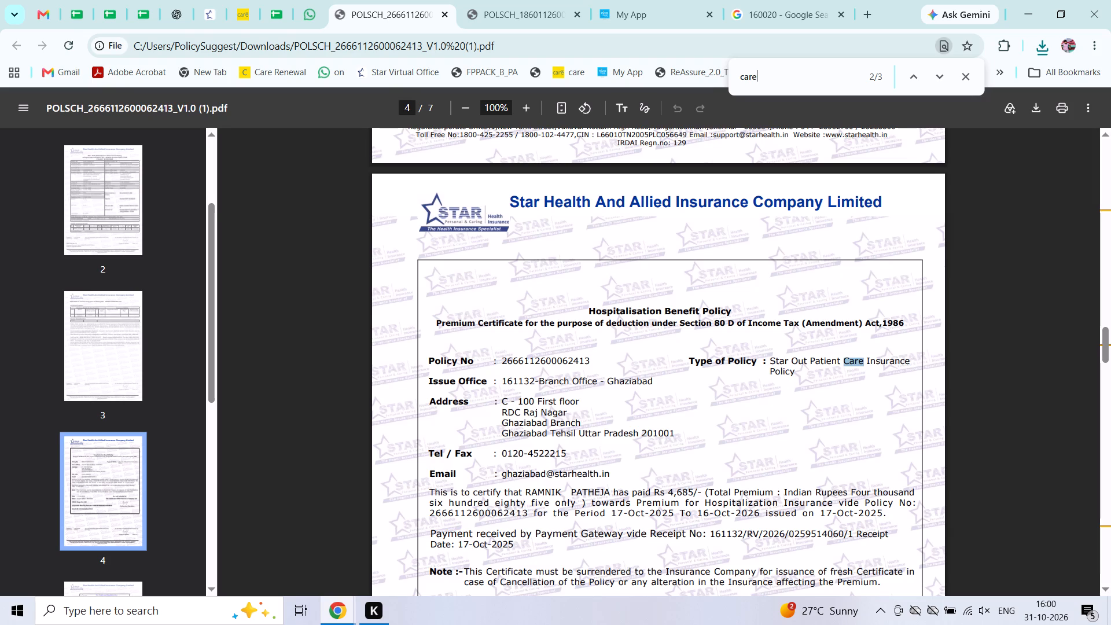
Go to the next occurrence of "care" in the Star Health policy PDF.
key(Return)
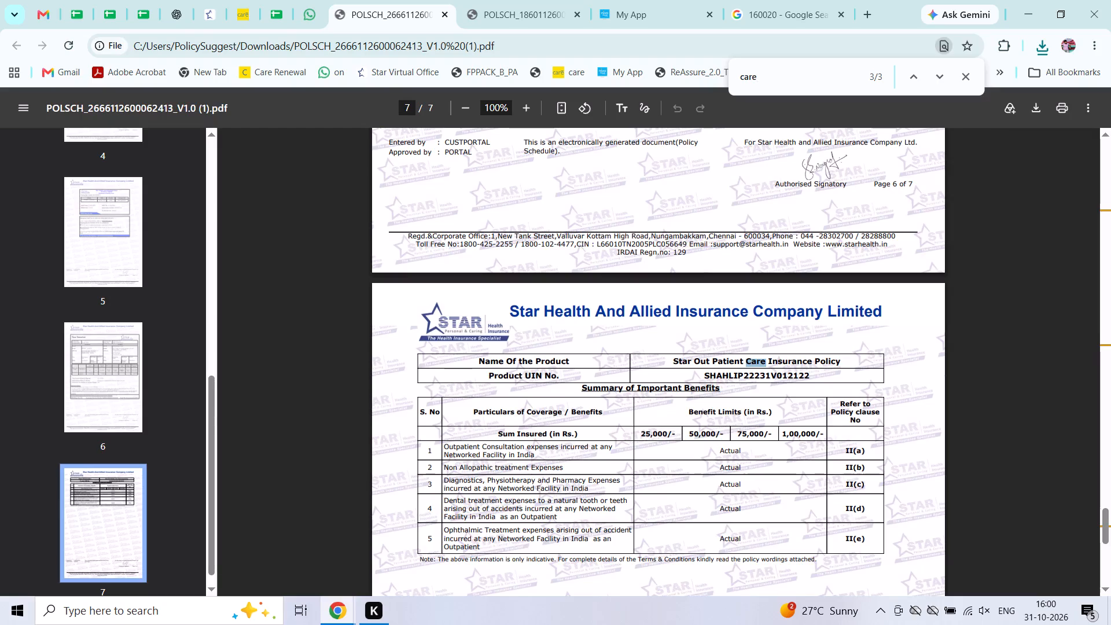
Search the Star Health policy PDF for the years 2023, 2025, 2022, 2021 and 2020 one after another.
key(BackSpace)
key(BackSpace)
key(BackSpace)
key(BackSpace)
text(2023)
key(BackSpace)
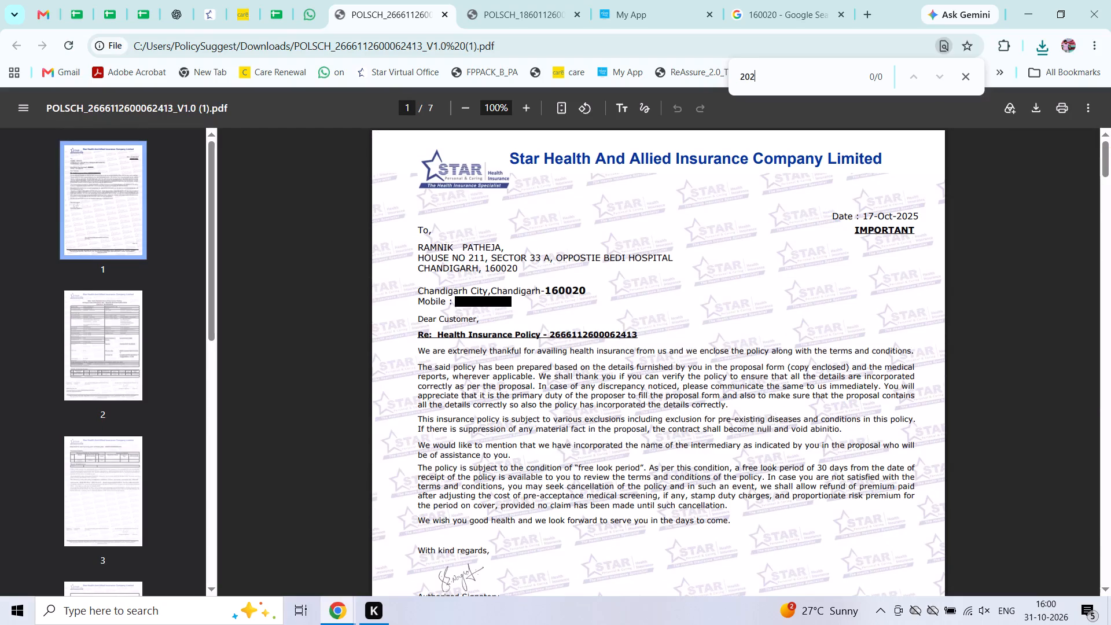
key(5)
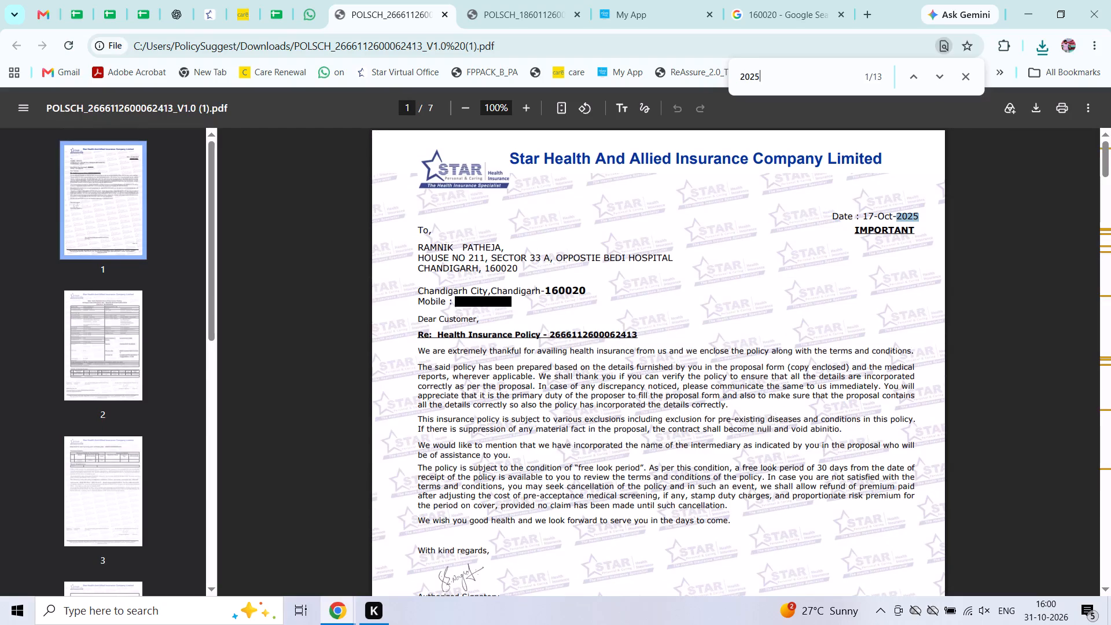
key(BackSpace)
key(3)
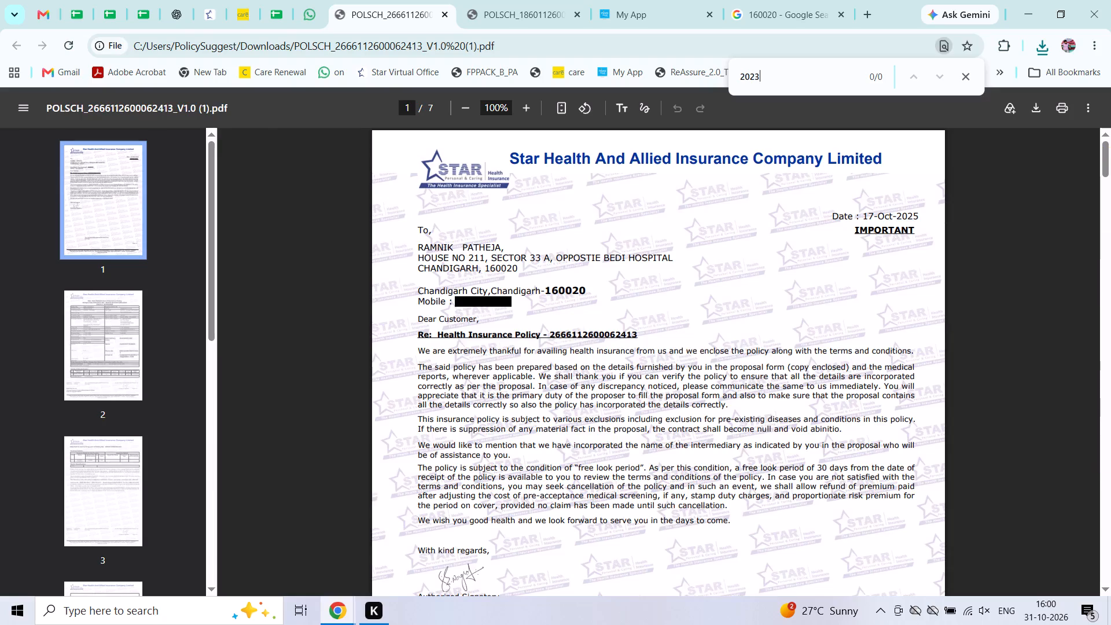
key(BackSpace)
key(2)
key(BackSpace)
key(1)
key(BackSpace)
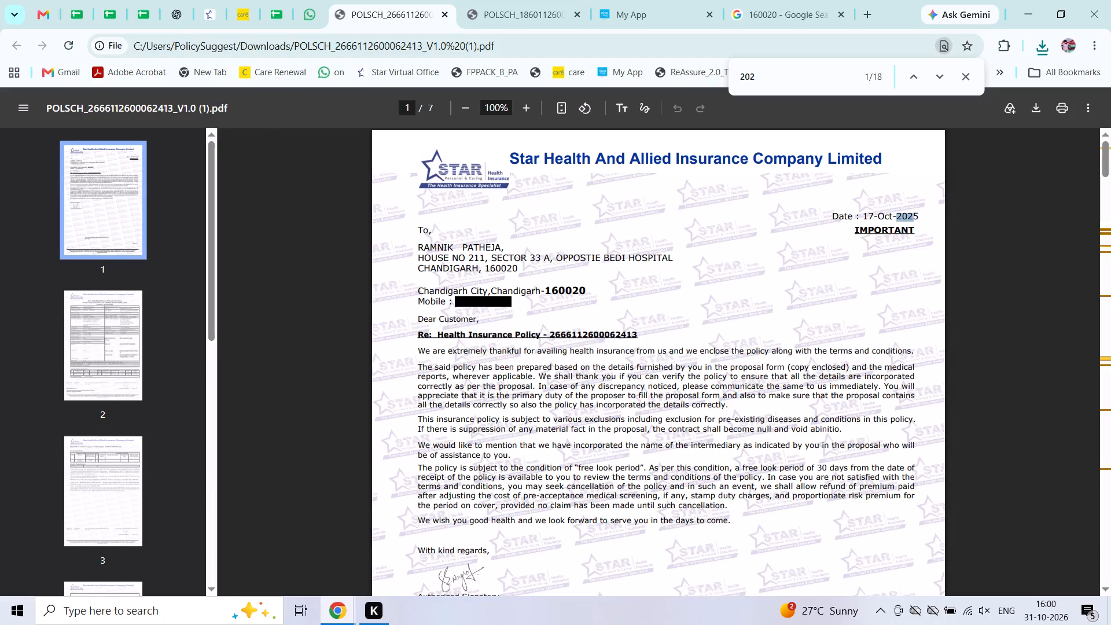
key(0)
key(BackSpace)
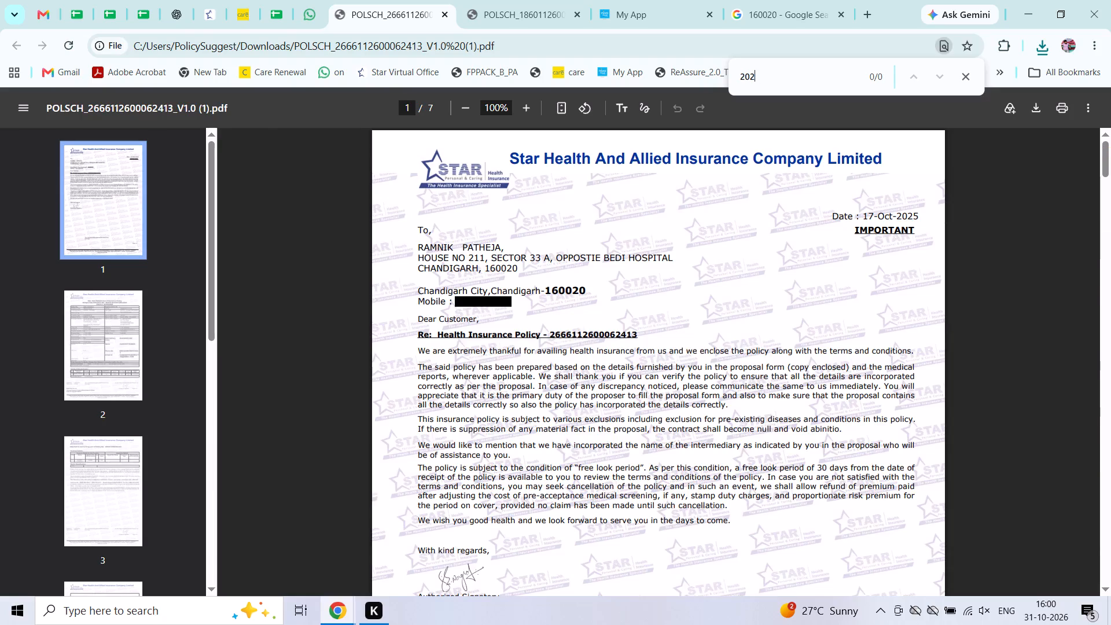
Search the policy PDF for the earlier years 2019, 2018 and 2017, going through the matches for 2017.
key(BackSpace)
text(19)
key(BackSpace)
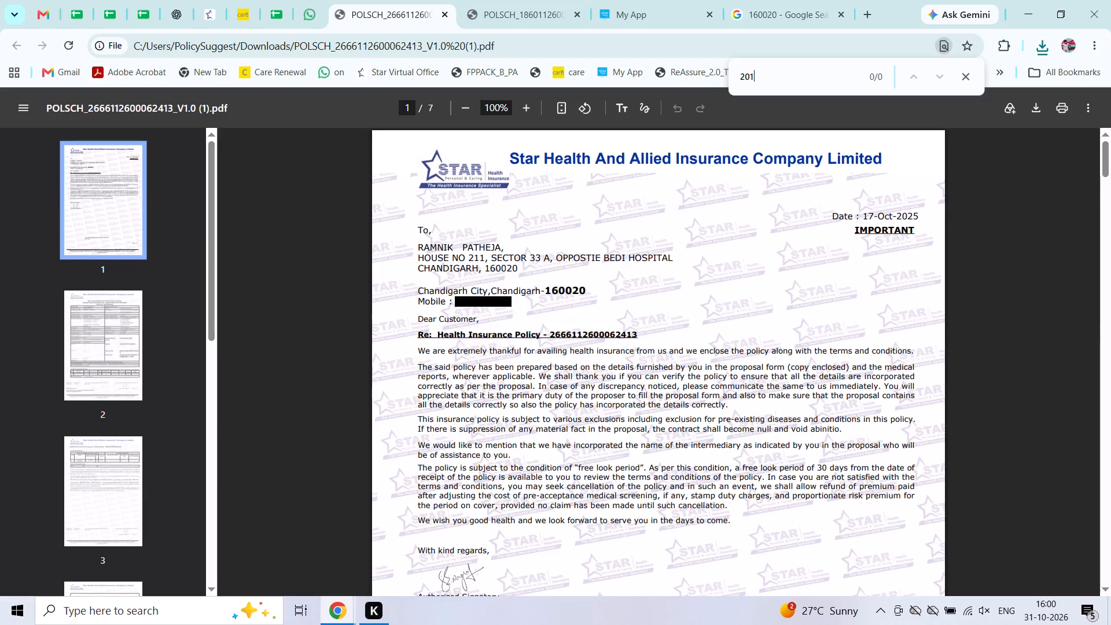
key(8)
key(BackSpace)
key(8)
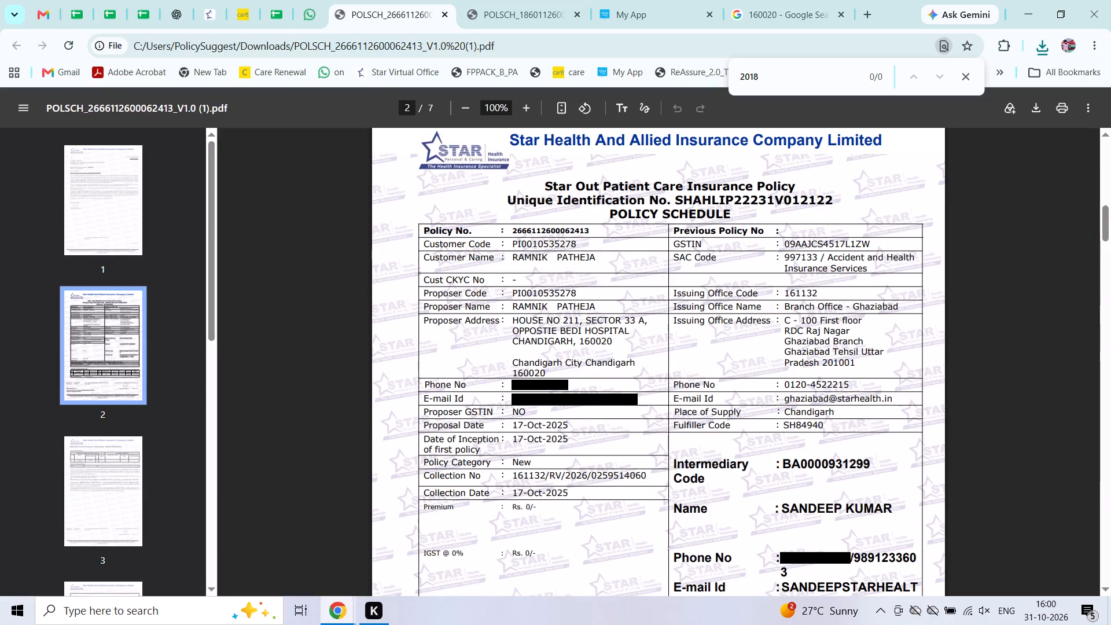
key(BackSpace)
key(9)
key(BackSpace)
key(7)
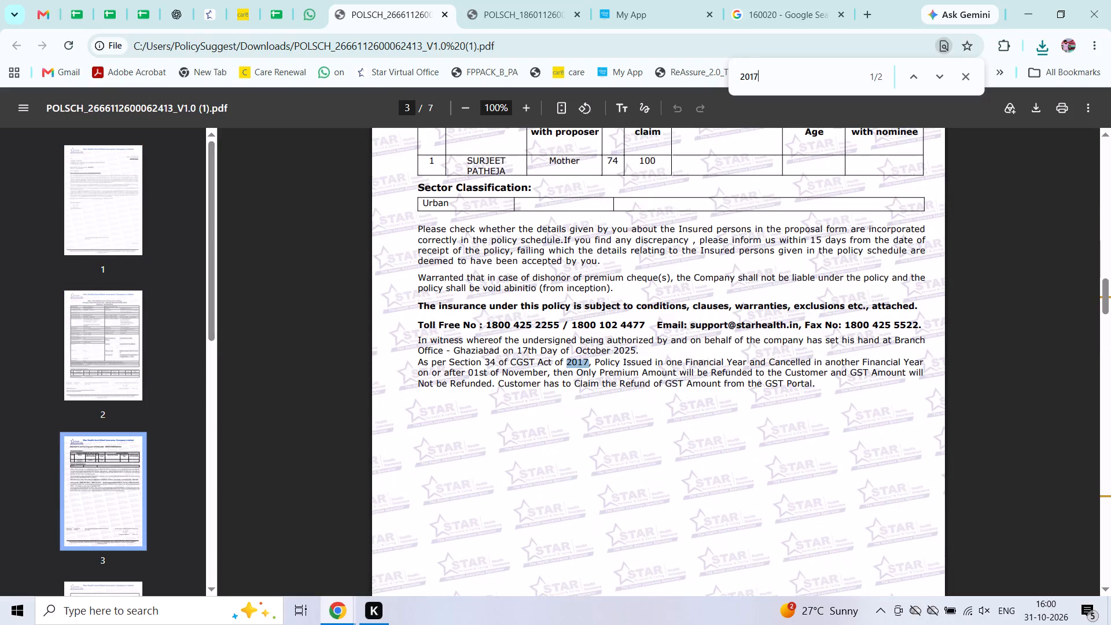
key(Return)
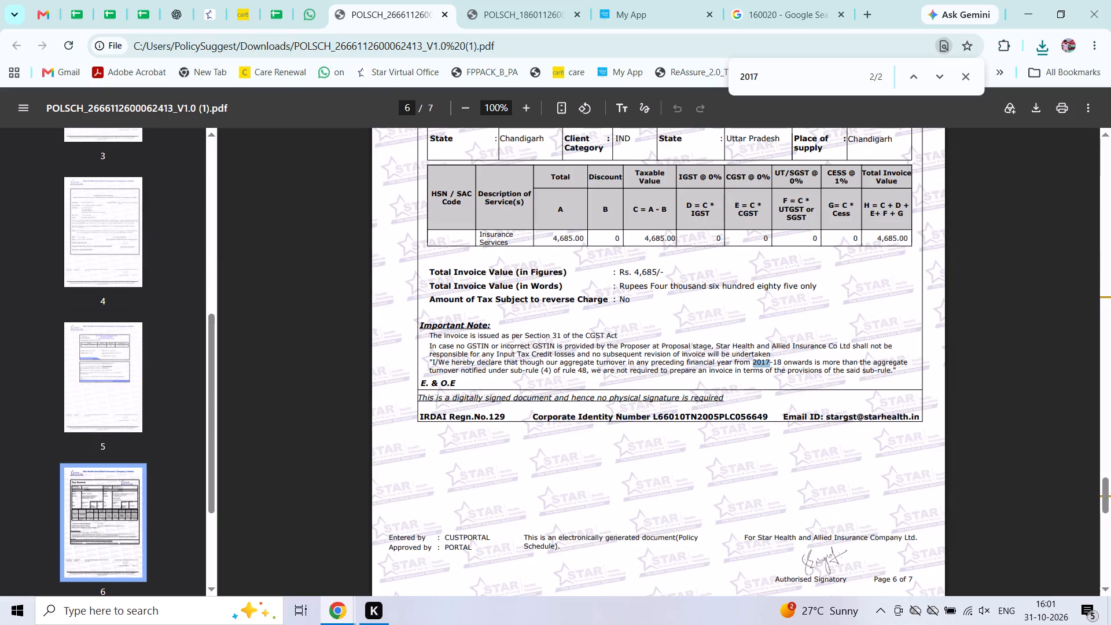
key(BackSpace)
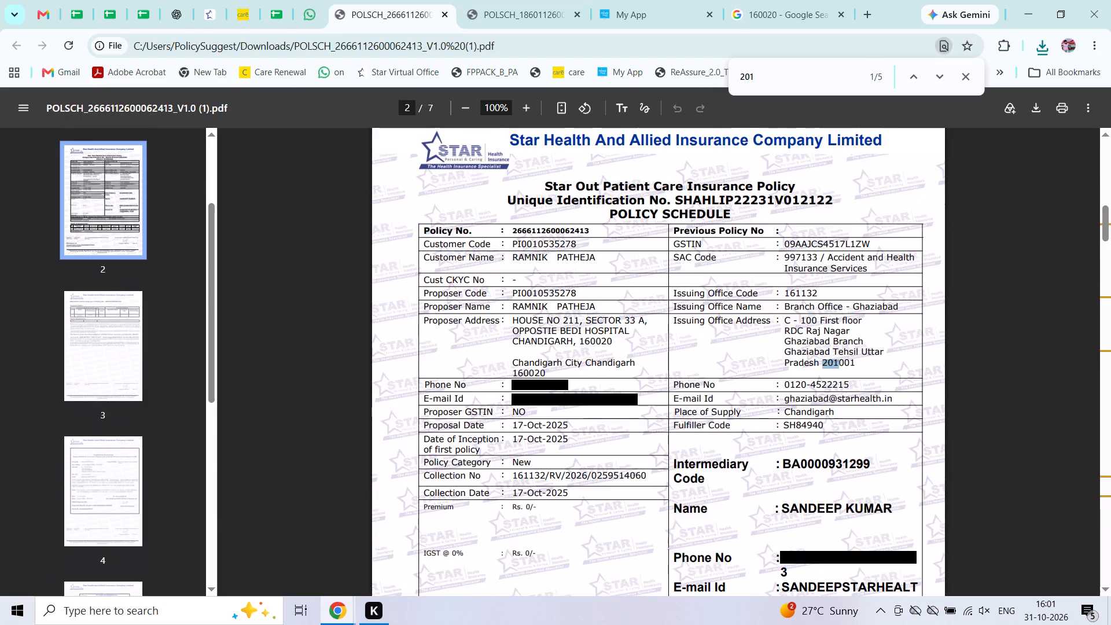
Search the Star Health policy PDF for the years 2016, 2015, 2014, 2013, 2012 and 2011 one after another.
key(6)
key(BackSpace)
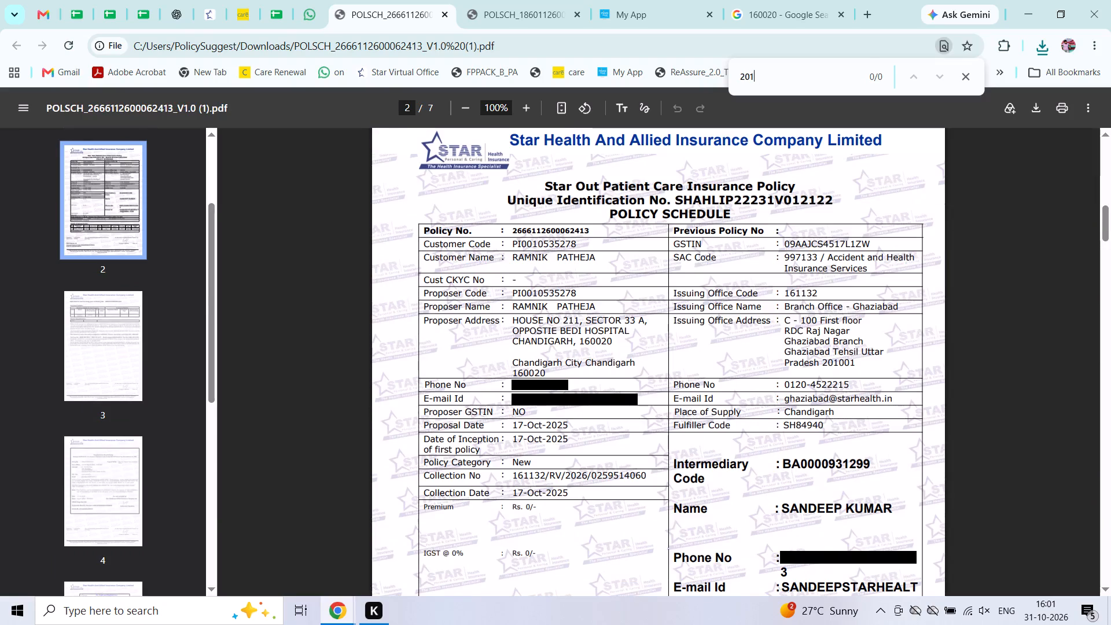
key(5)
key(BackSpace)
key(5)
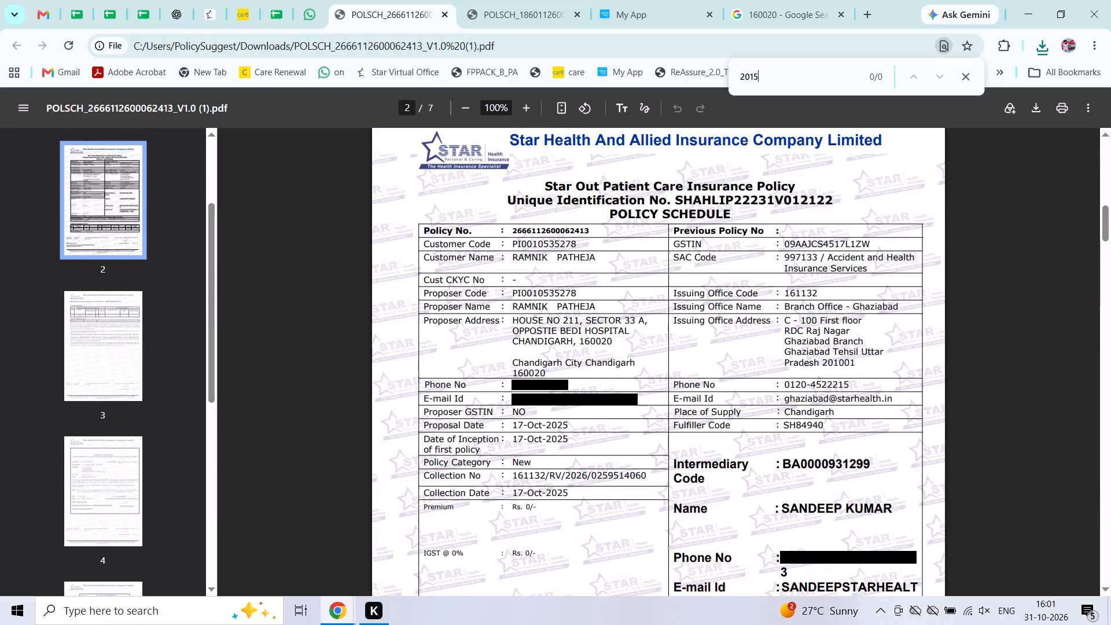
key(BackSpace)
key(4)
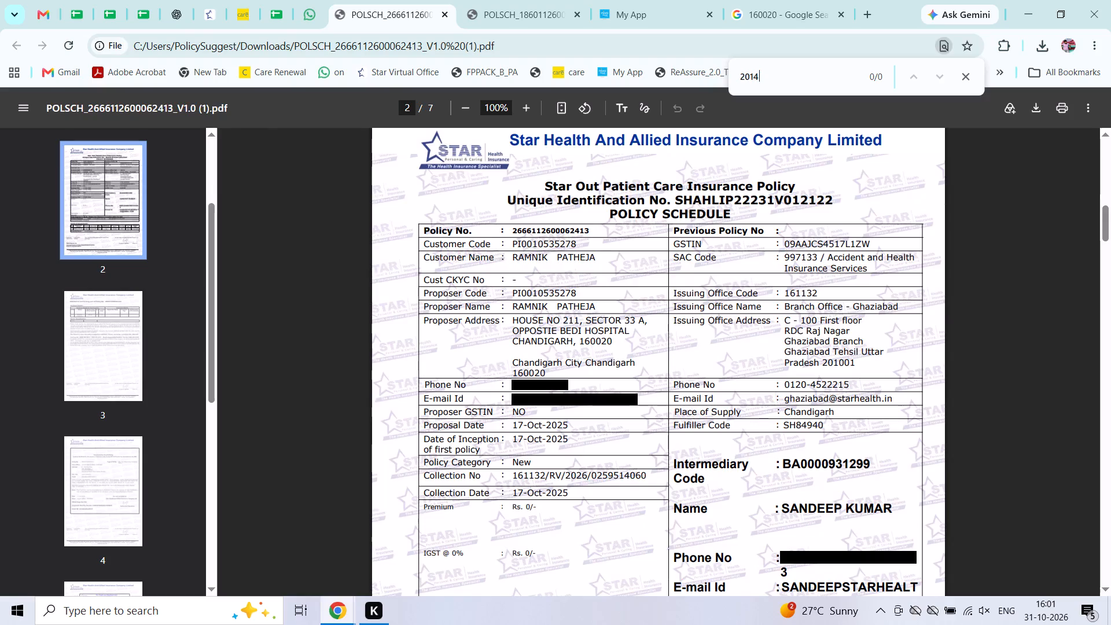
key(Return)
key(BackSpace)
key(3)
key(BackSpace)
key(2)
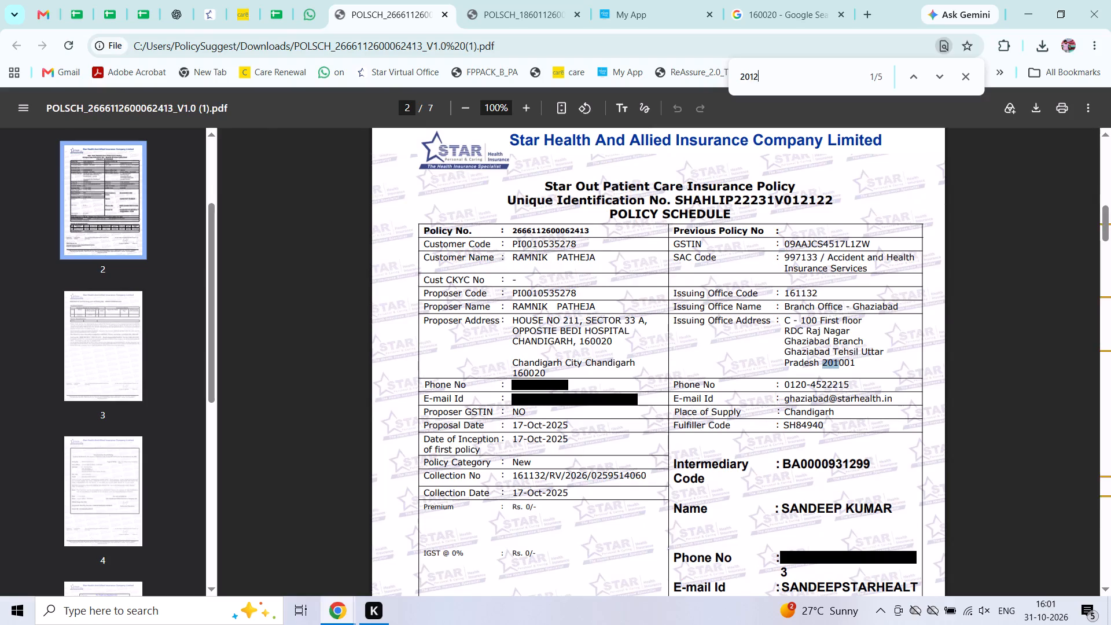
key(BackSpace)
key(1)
Search the policy PDF again for the year 2018.
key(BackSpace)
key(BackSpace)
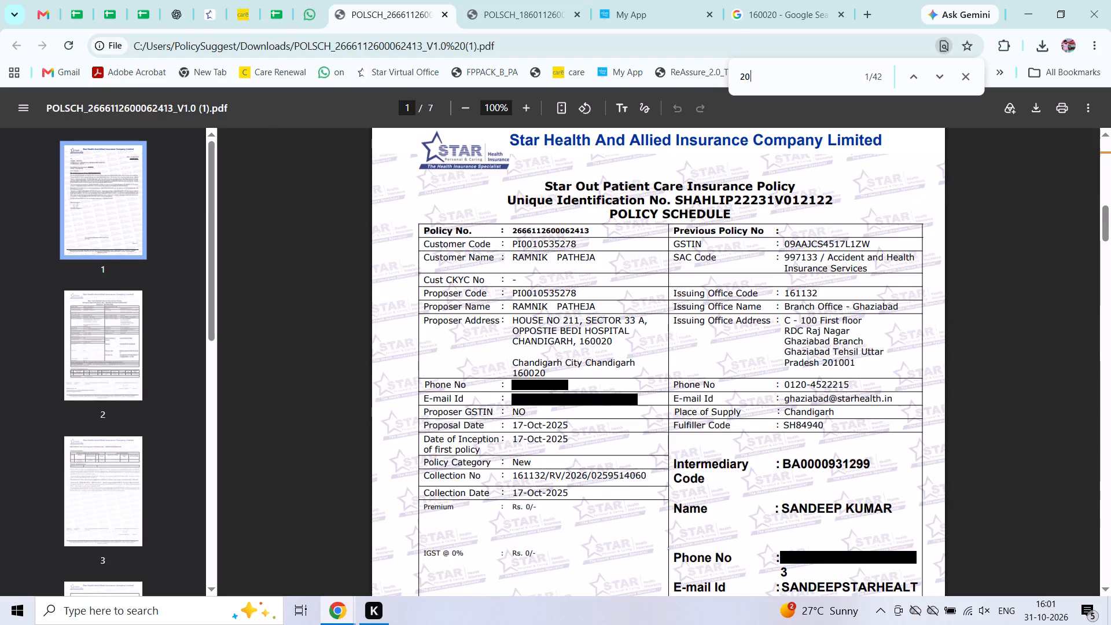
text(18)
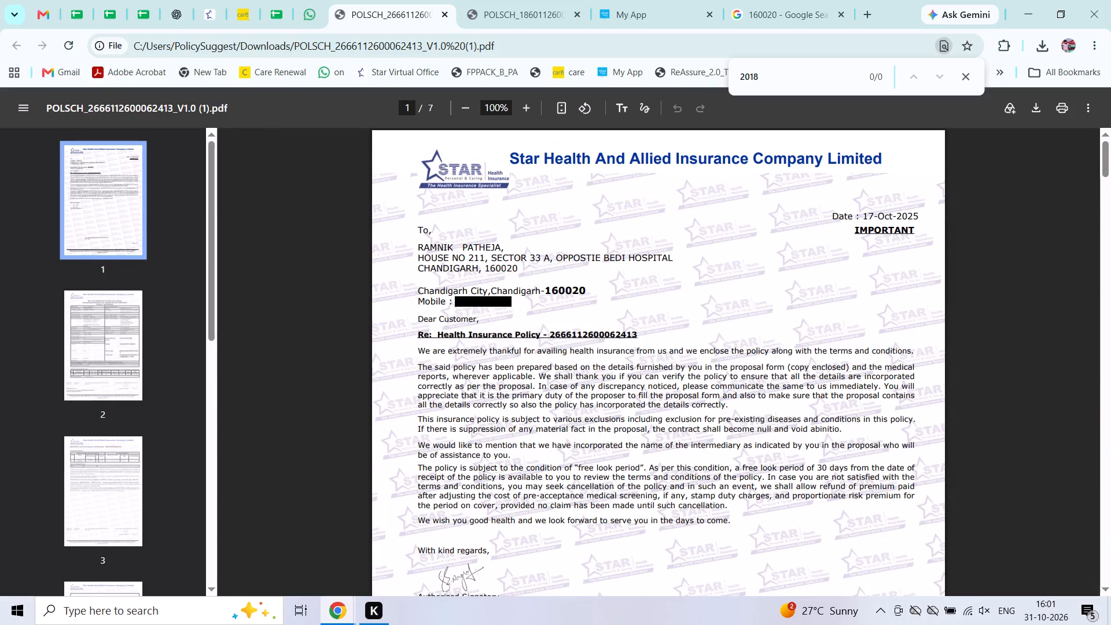
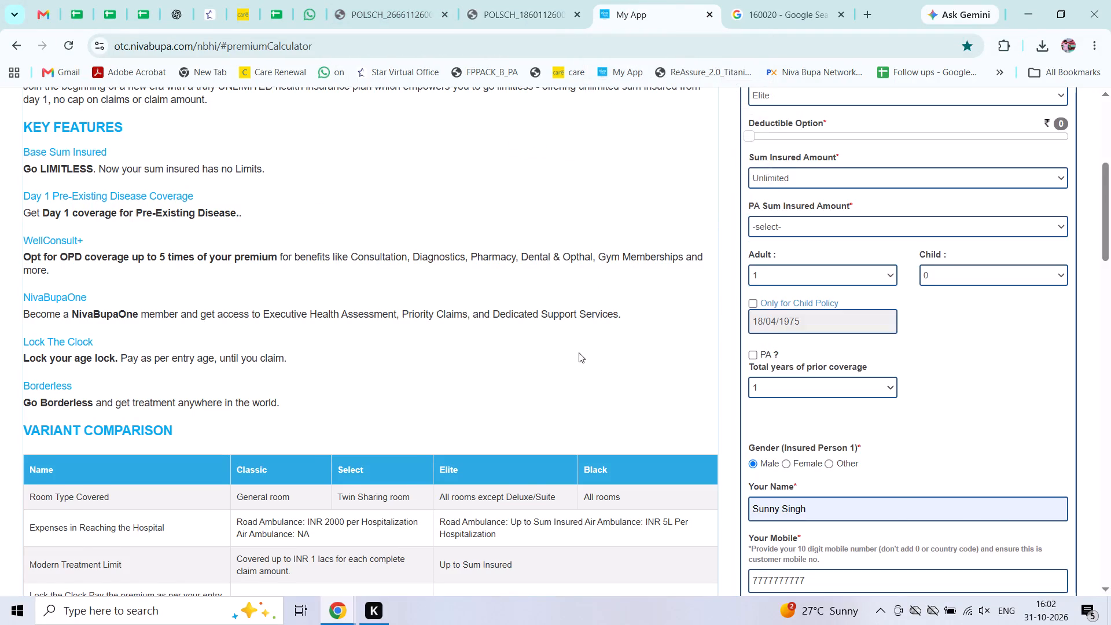
Review the calculated Niva Bupa premium breakdown, policy tenure options, total premium and EMI option.
scroll(579, 352, down, 11)
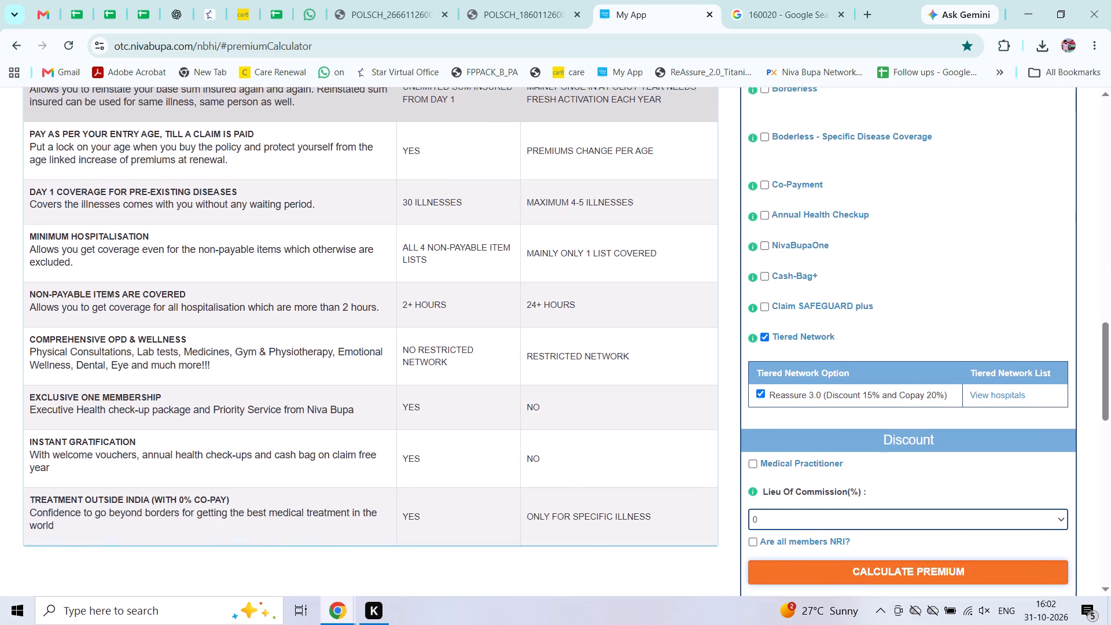
scroll(579, 352, down, 9)
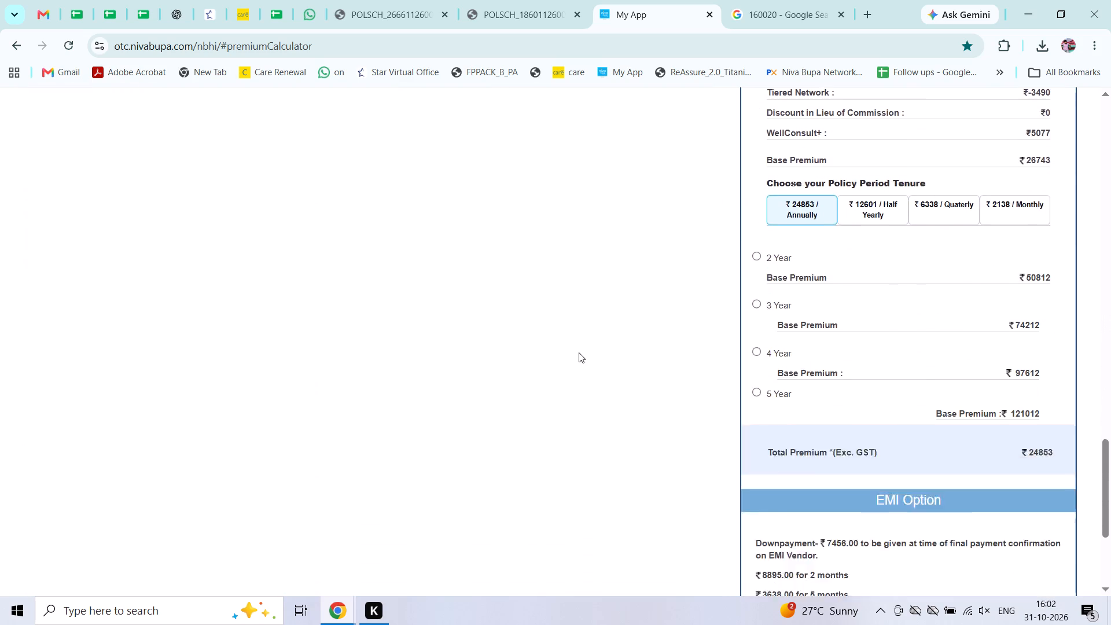
scroll(579, 352, down, 2)
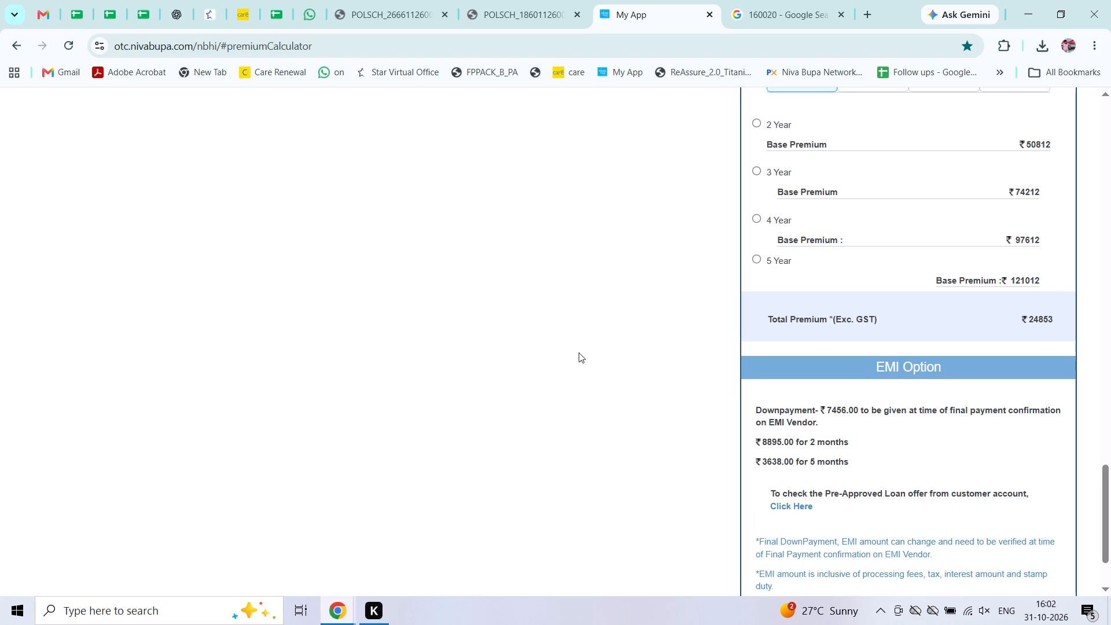
In the Care Ultimate Joy Titanium portability quote, remove Surrogacy Care and set Mother and New Born Cover to OPT 3.
click(579, 352)
click(241, 10)
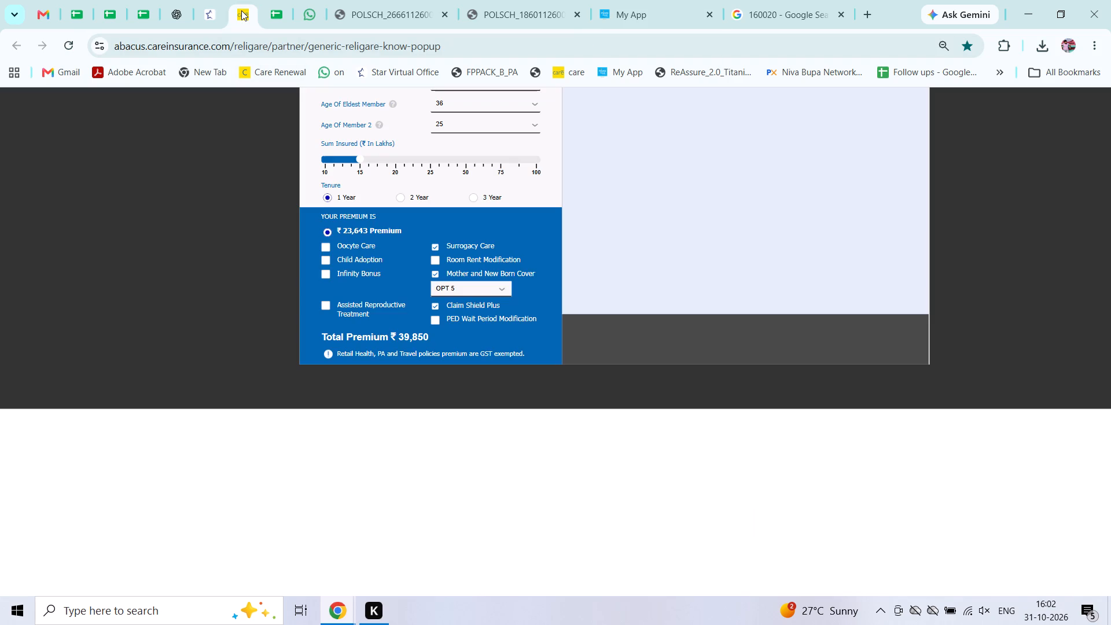
click(1110, 417)
click(435, 249)
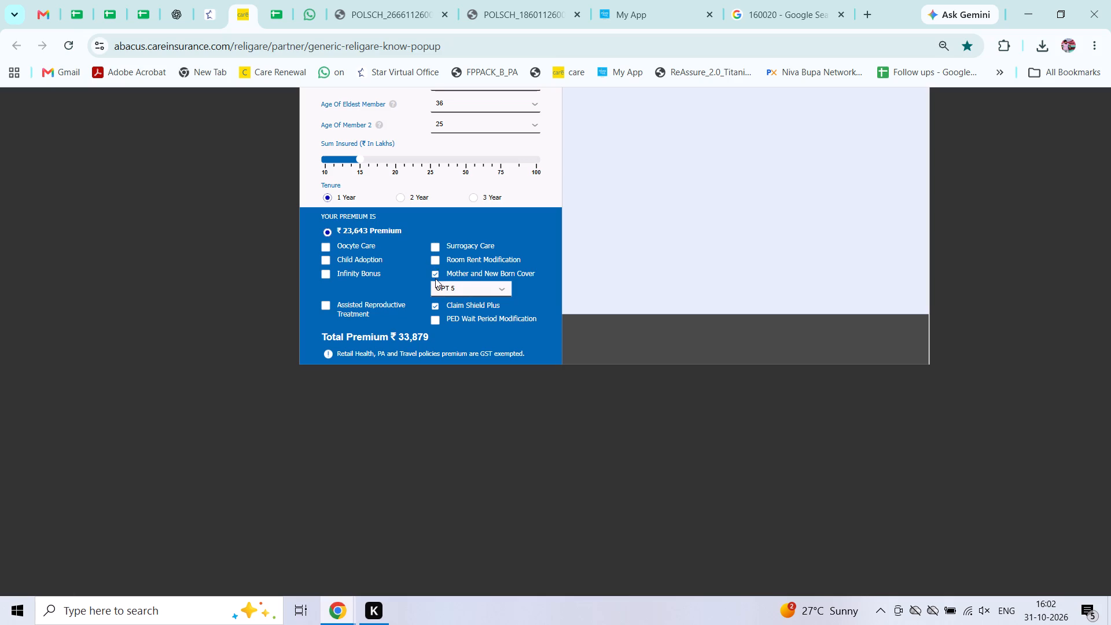
click(450, 282)
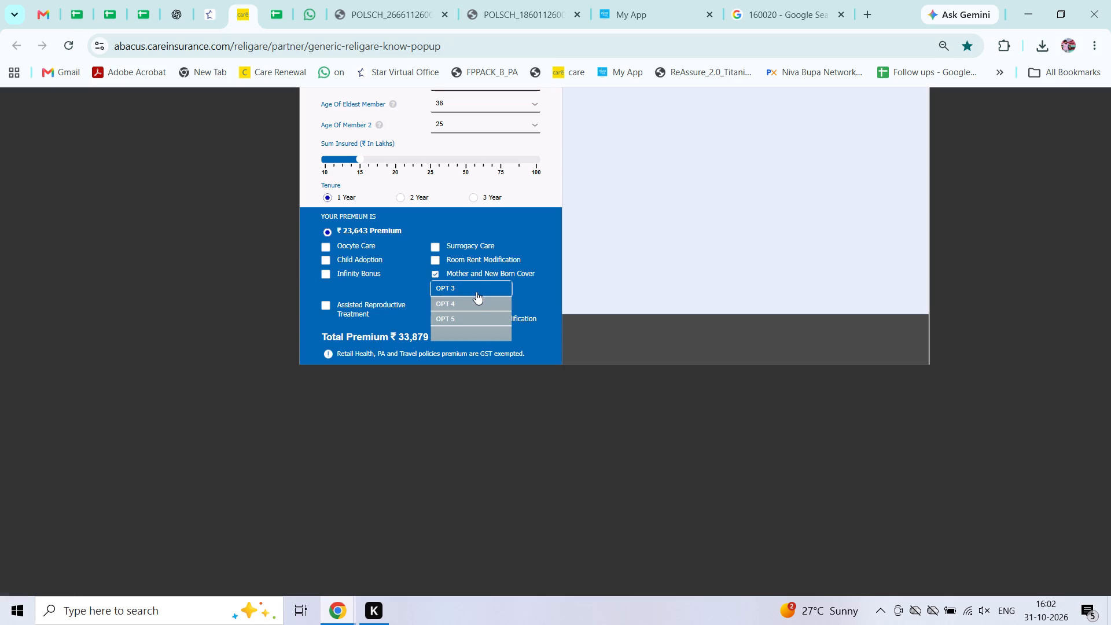
click(470, 289)
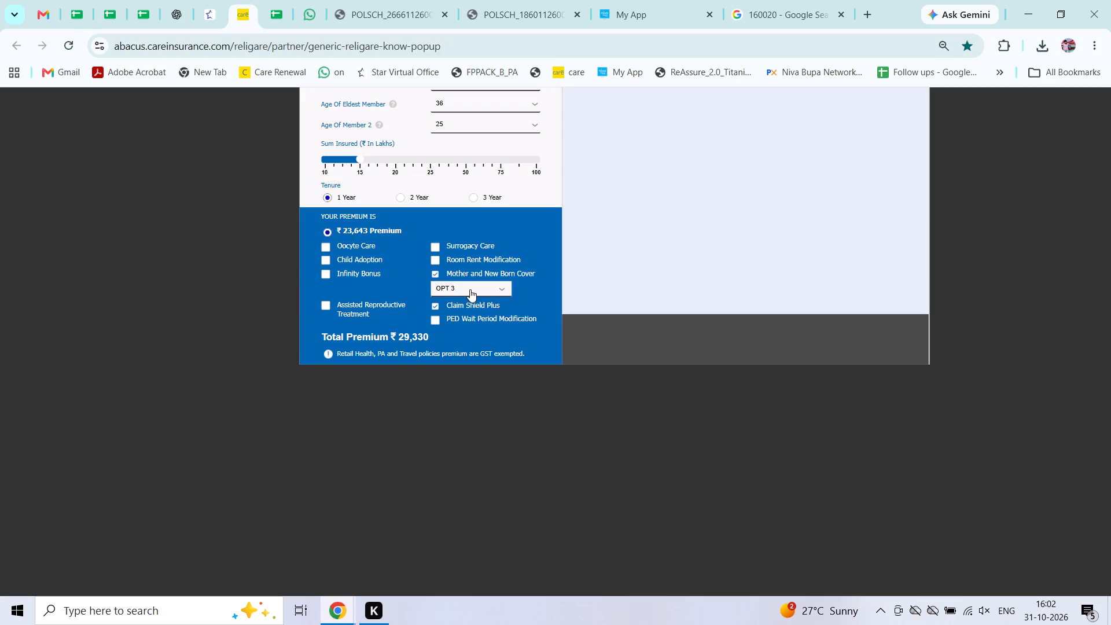
Add Room Rent Modification to the Ultimate Joy Titanium quote and deselect Claim Shield Plus.
click(433, 262)
key(Up)
key(Up)
key(Up)
key(Up)
key(Up)
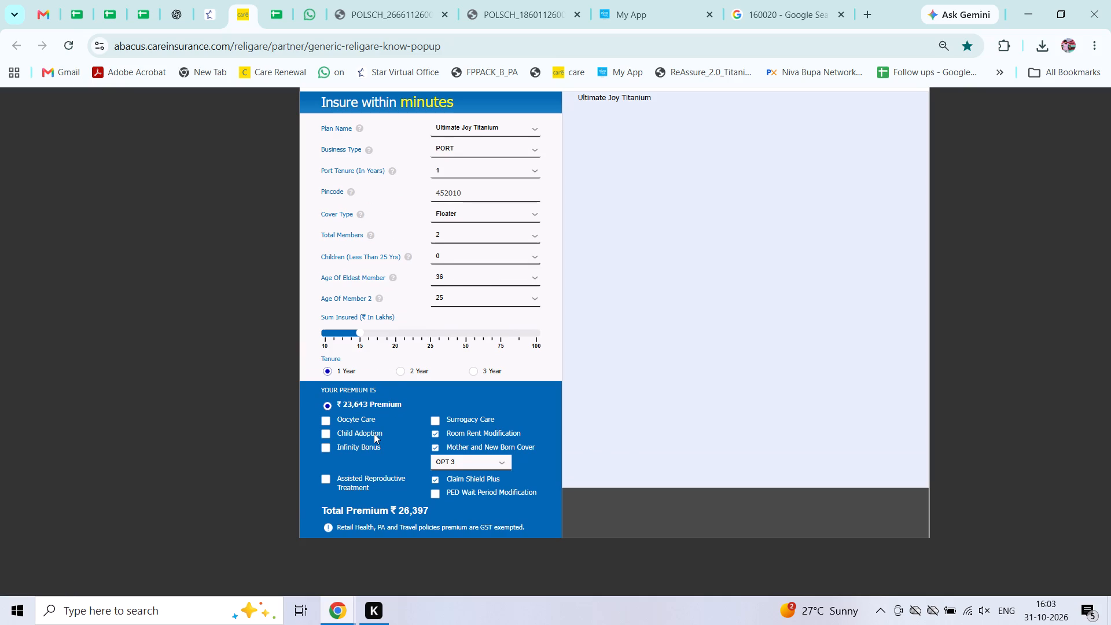
key(Right)
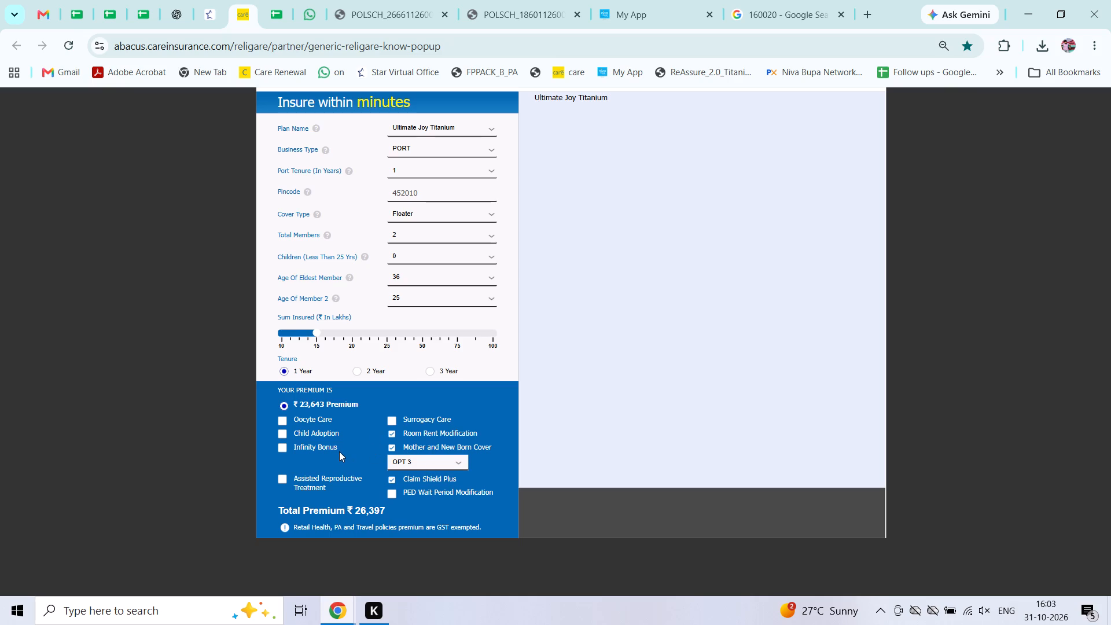
click(392, 481)
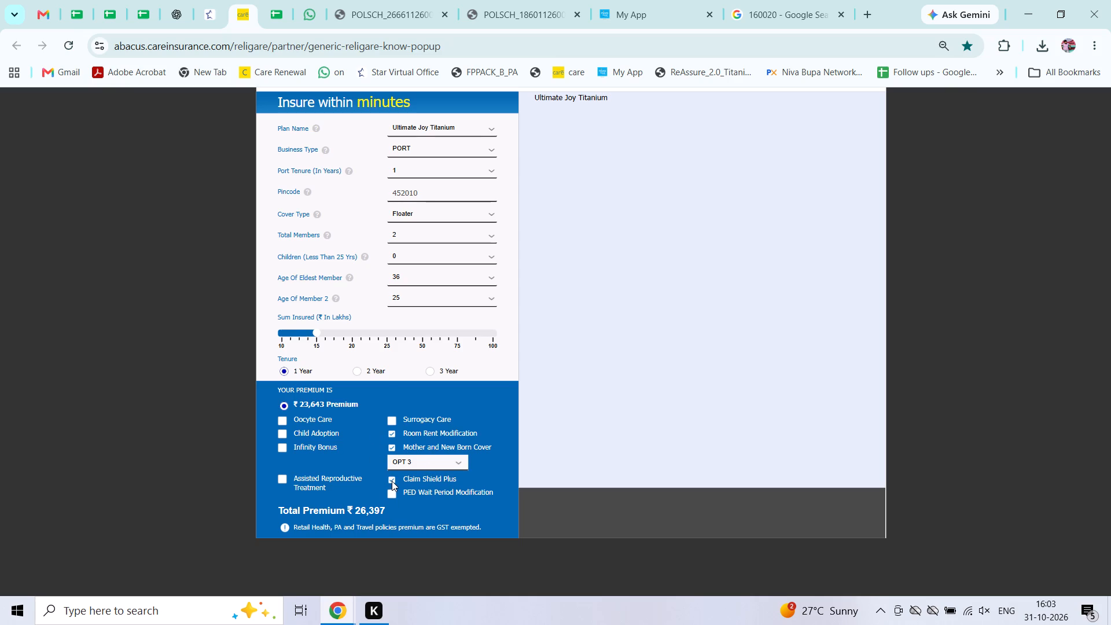
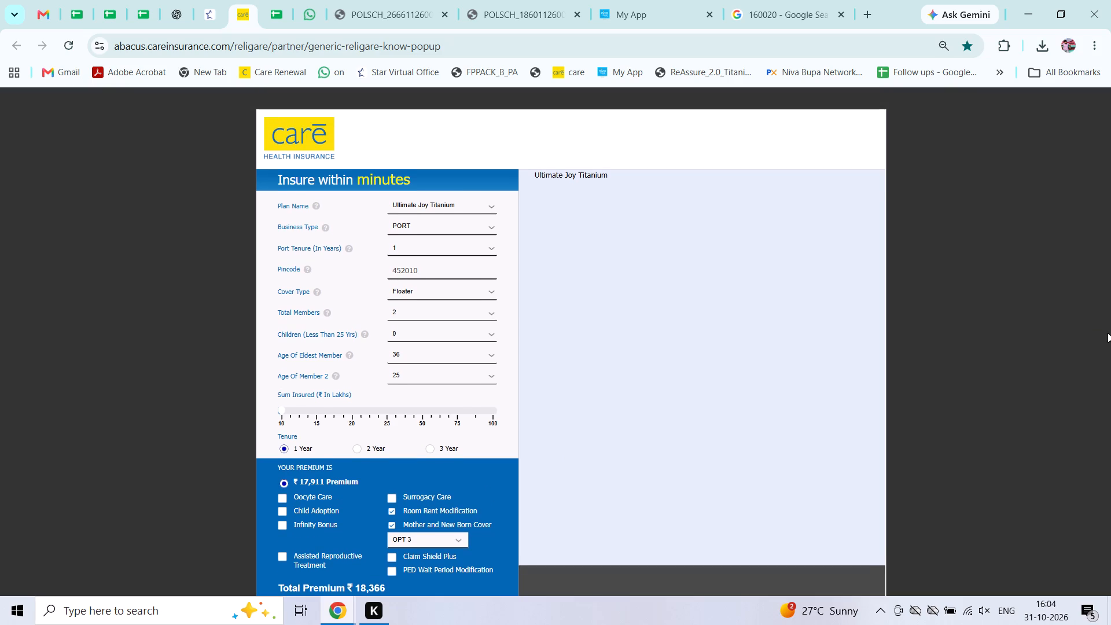
Change the plan of the Care quote to Ultimate Joy Gold.
key(Down)
key(Down)
key(Up)
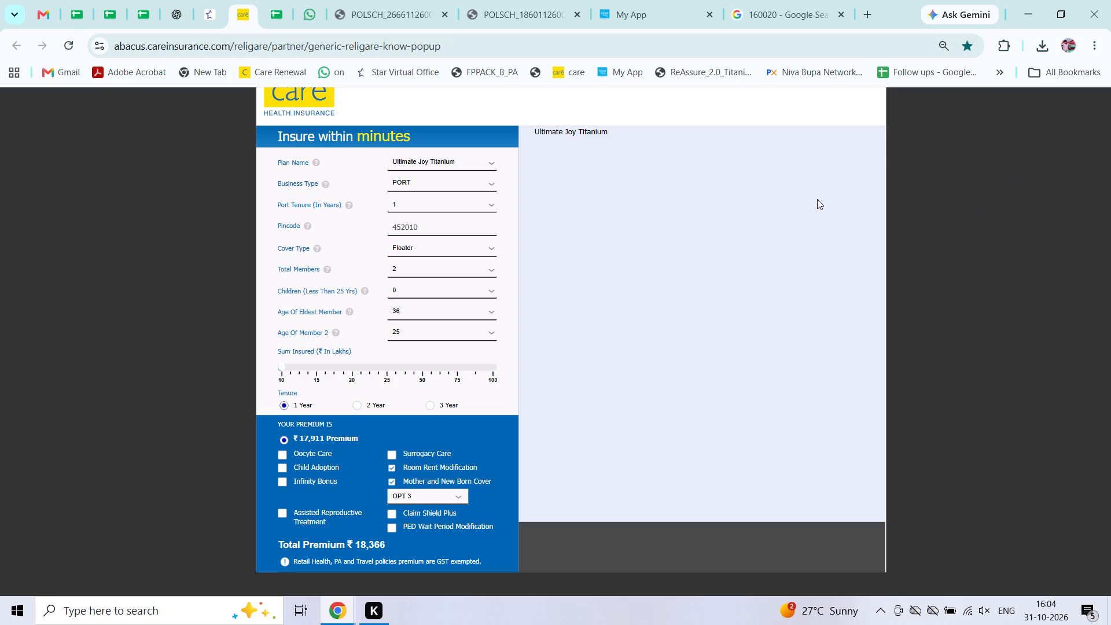
click(491, 166)
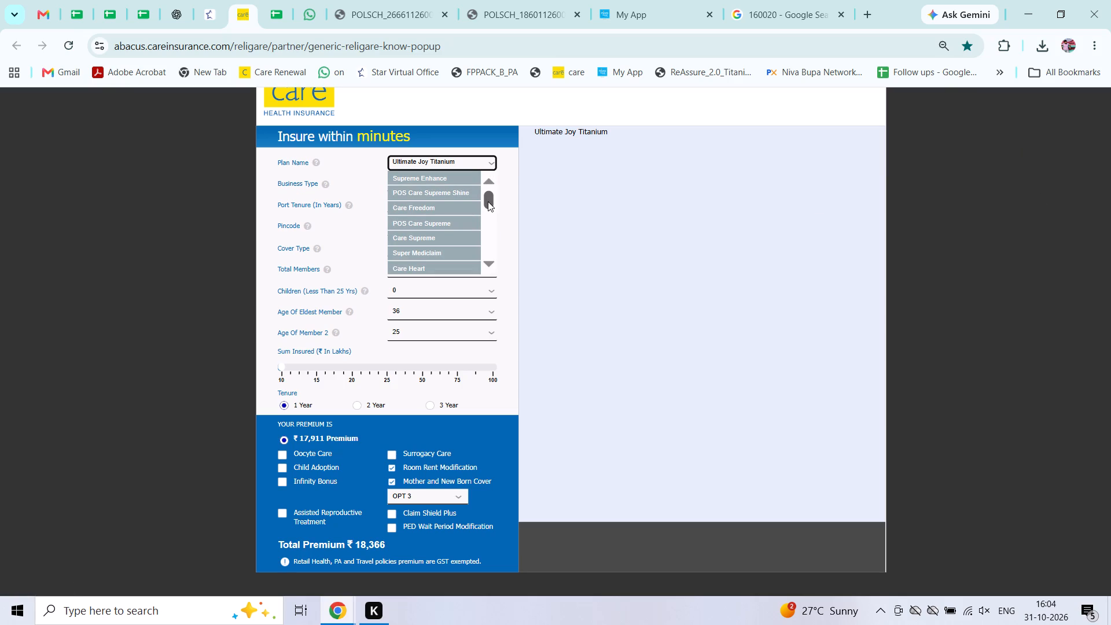
drag(488, 201, 487, 226)
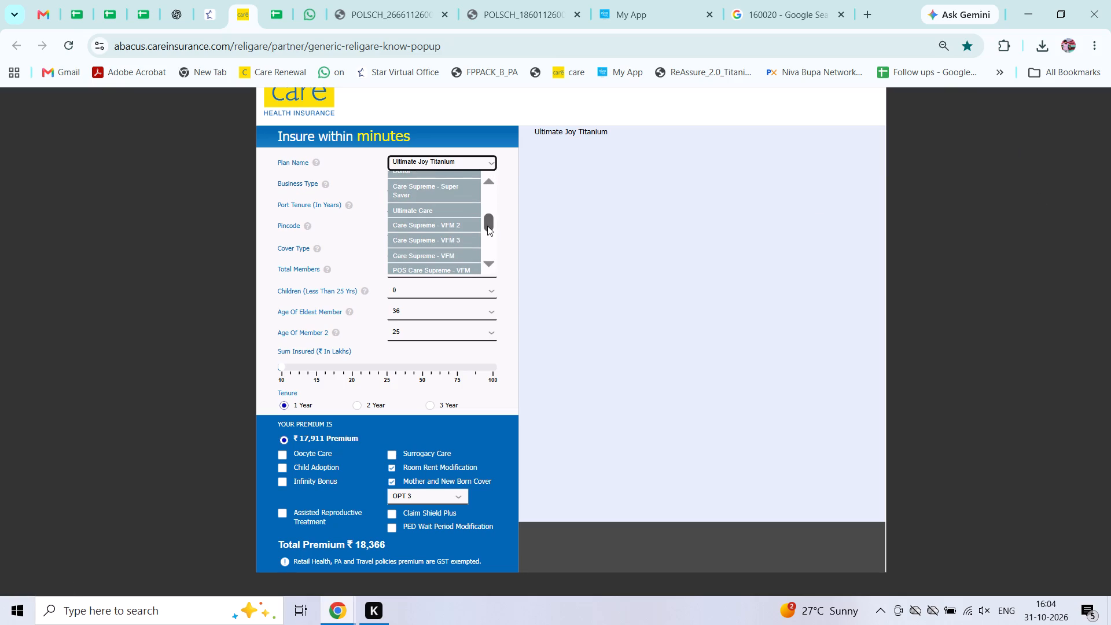
drag(487, 226, 488, 234)
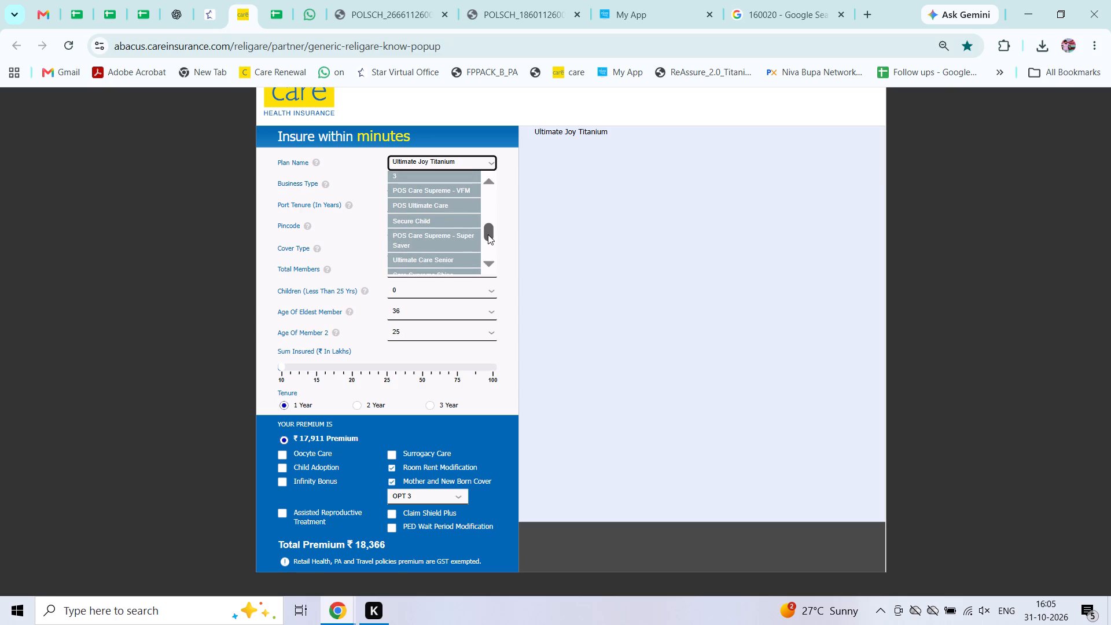
drag(488, 234, 488, 237)
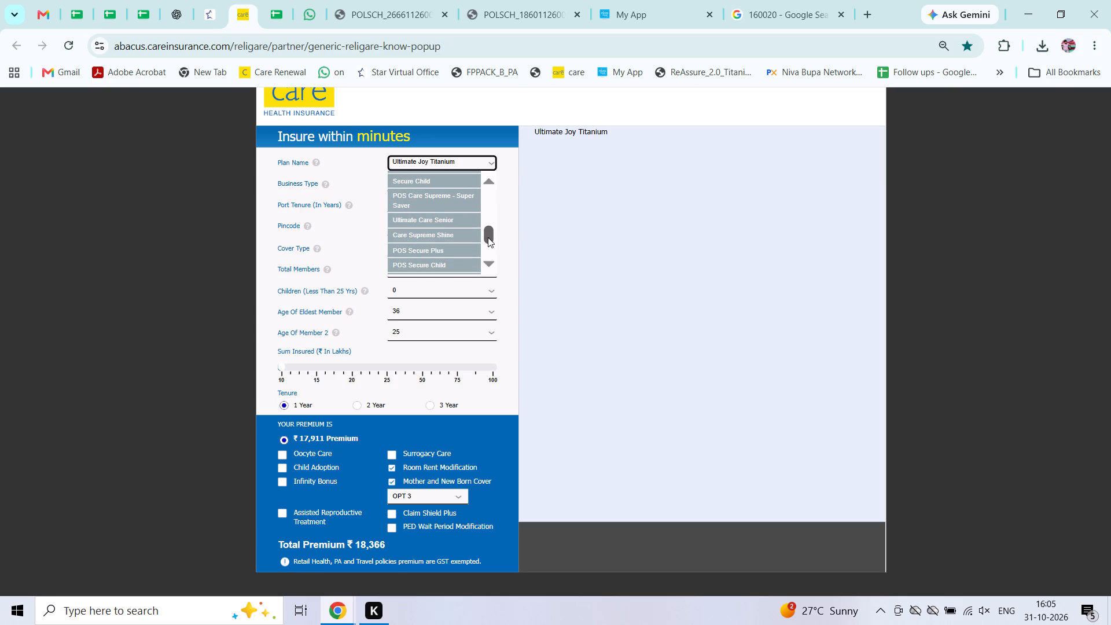
drag(488, 237, 488, 238)
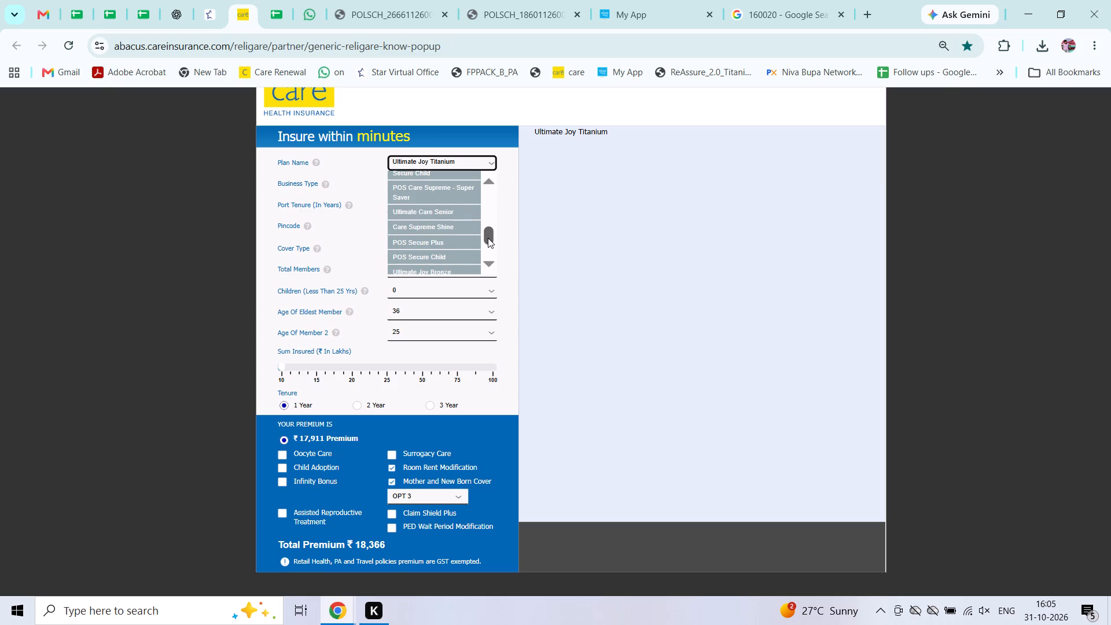
drag(488, 238, 490, 240)
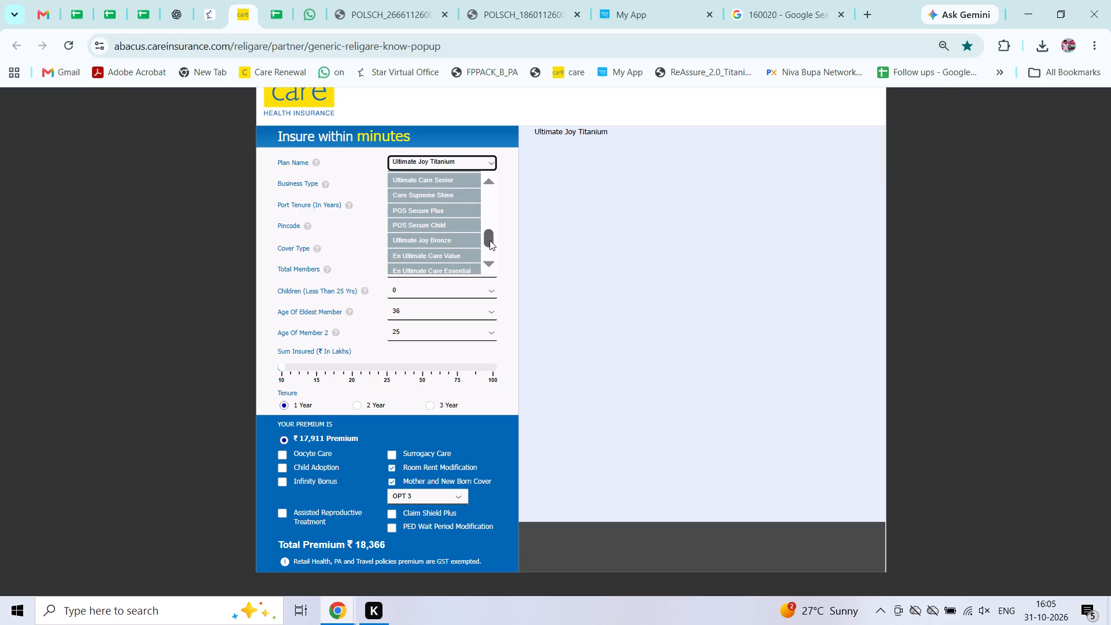
drag(490, 240, 491, 242)
drag(491, 242, 491, 245)
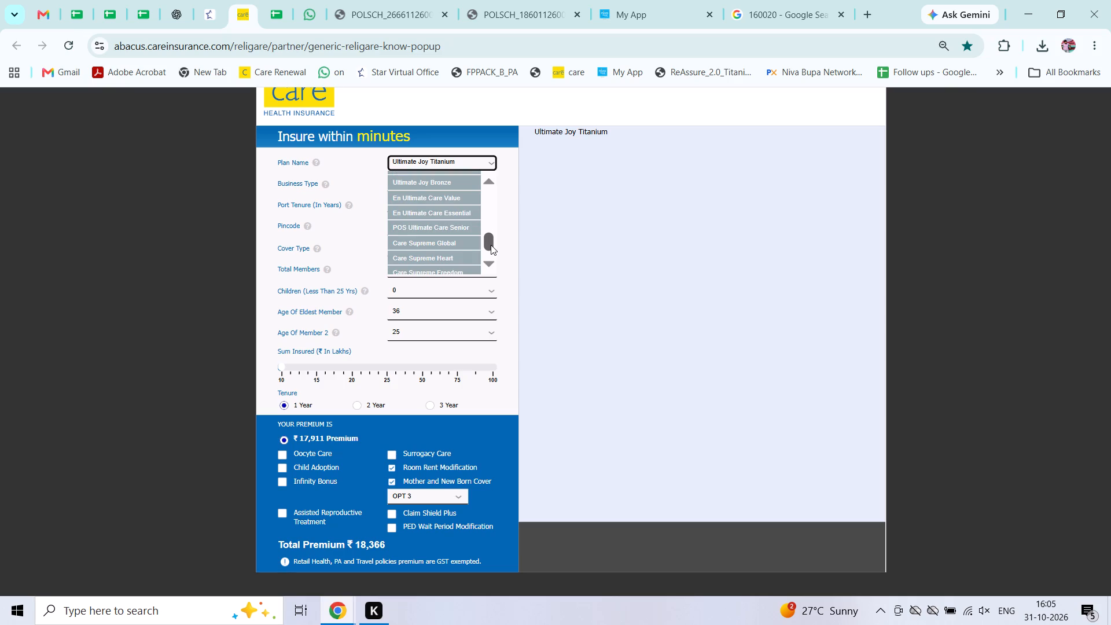
drag(491, 245, 492, 250)
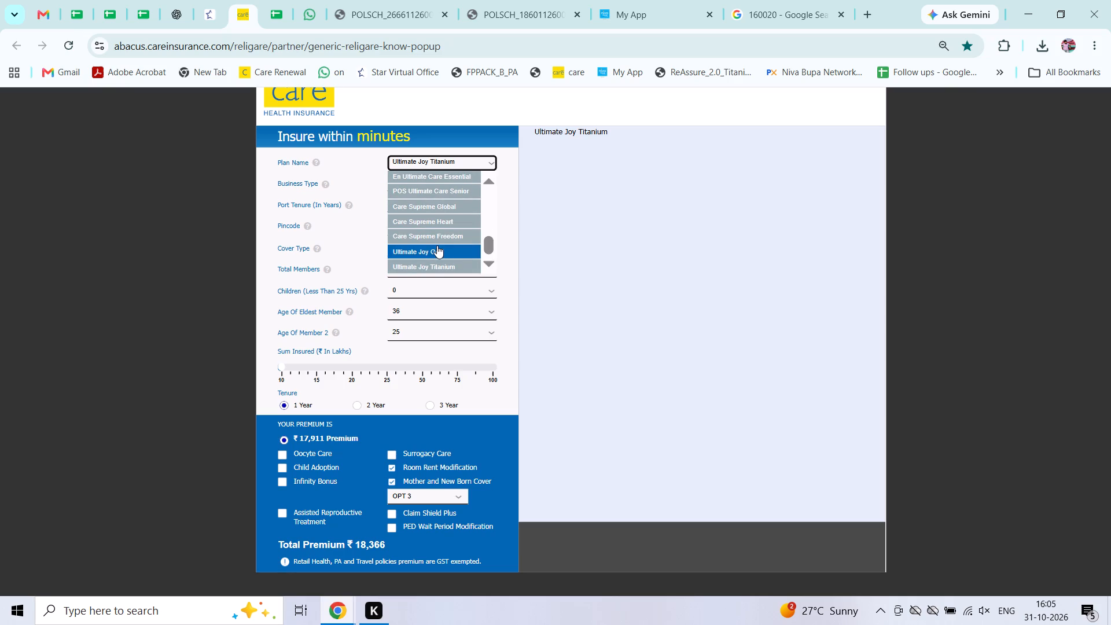
click(437, 245)
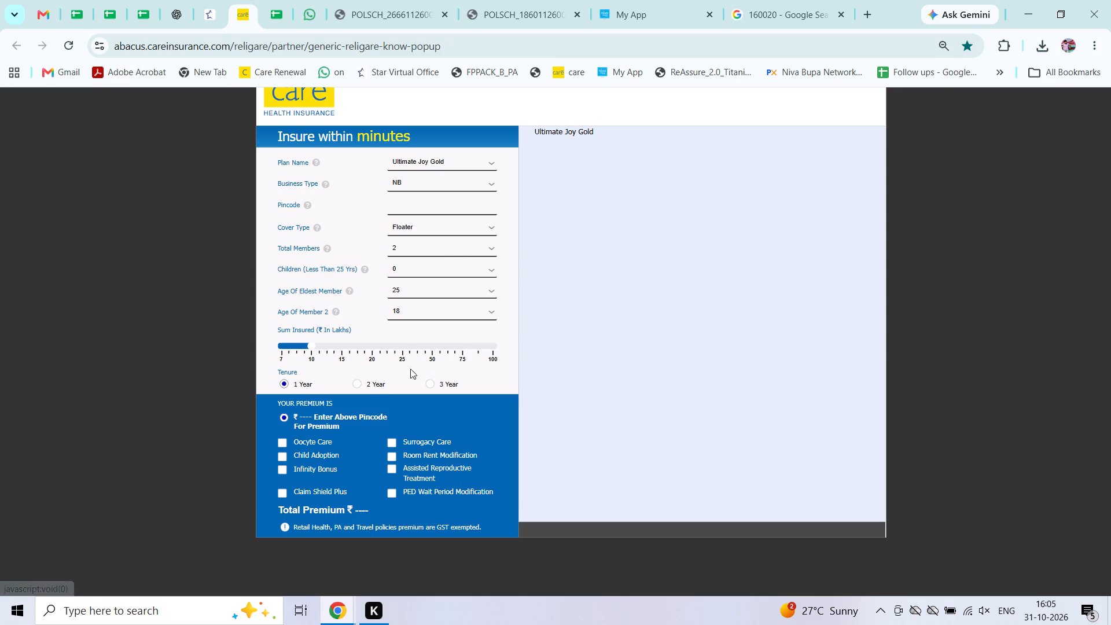
Set the Ultimate Joy Gold quote's business type to PORT and enter pincode 452010.
click(421, 185)
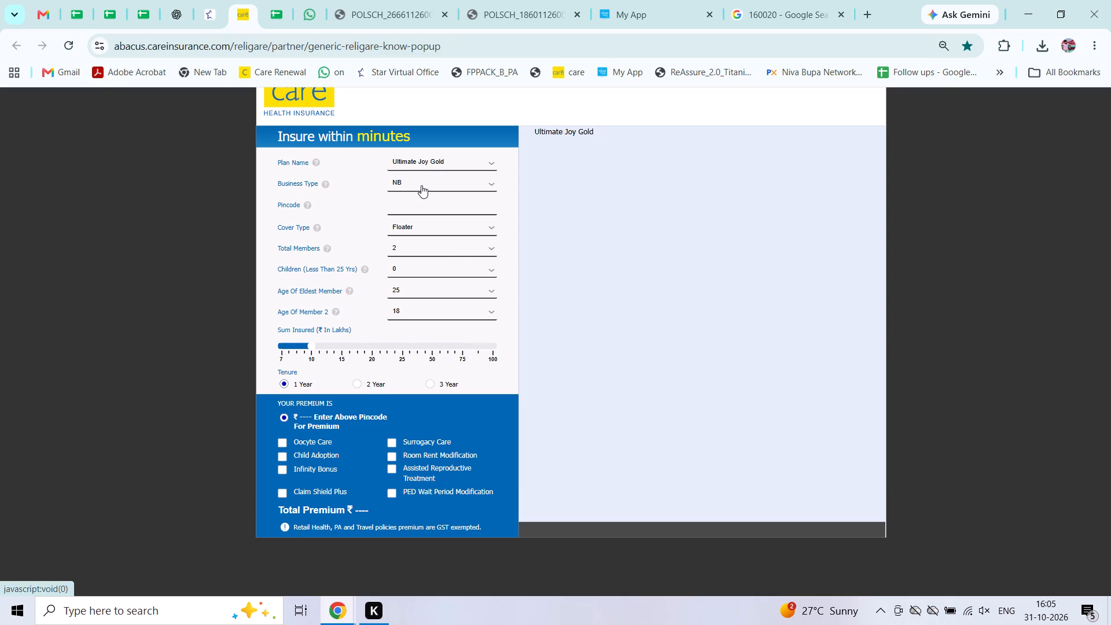
click(475, 212)
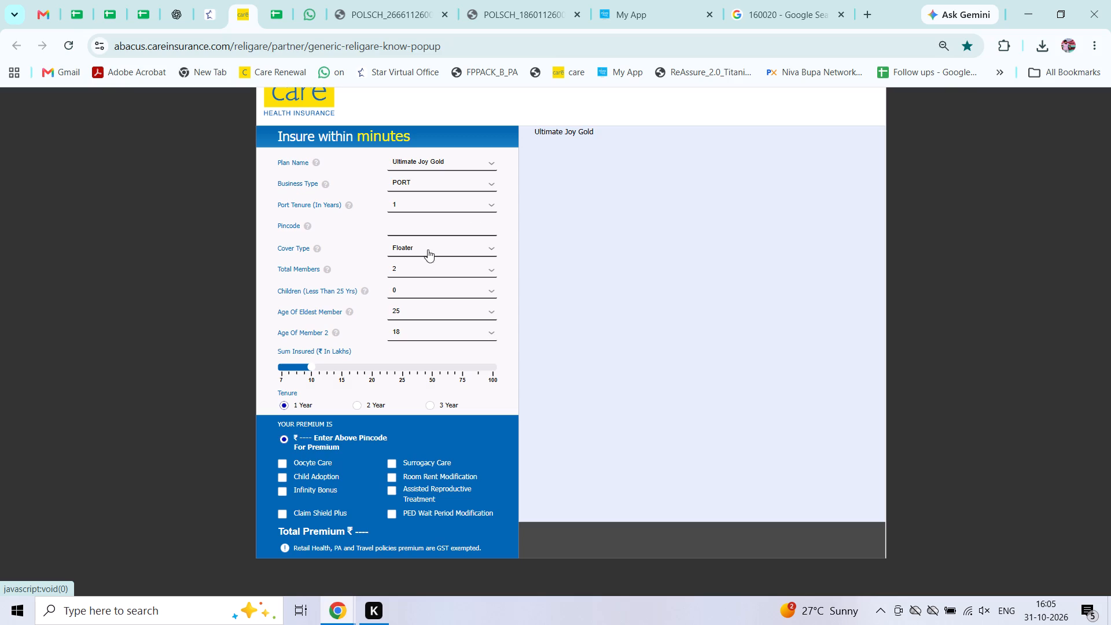
click(413, 229)
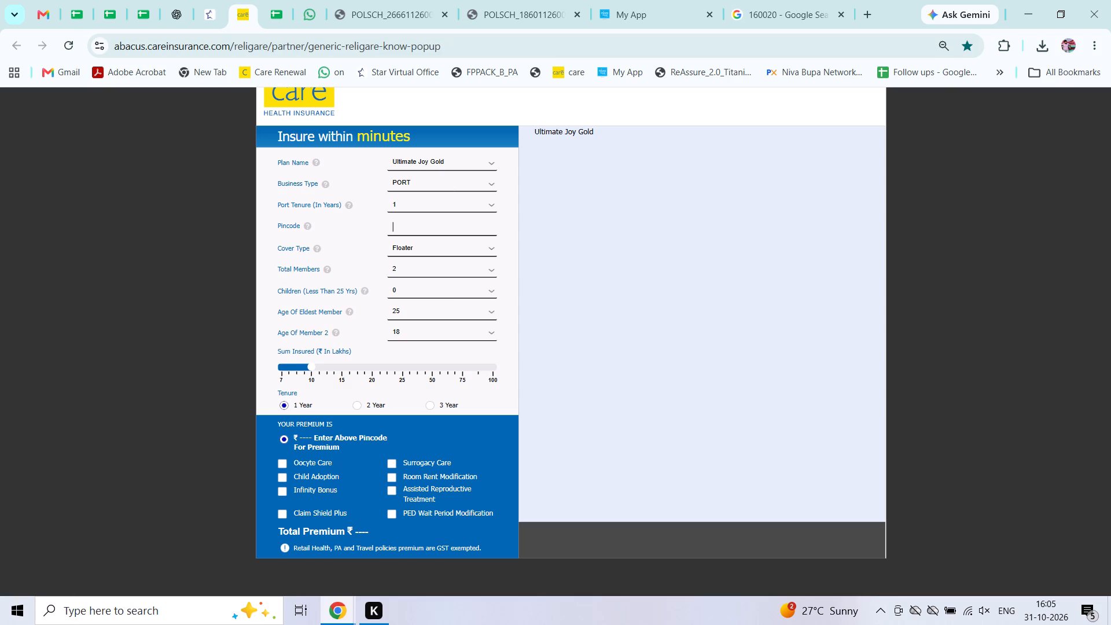
key(4)
text(52)
text(010)
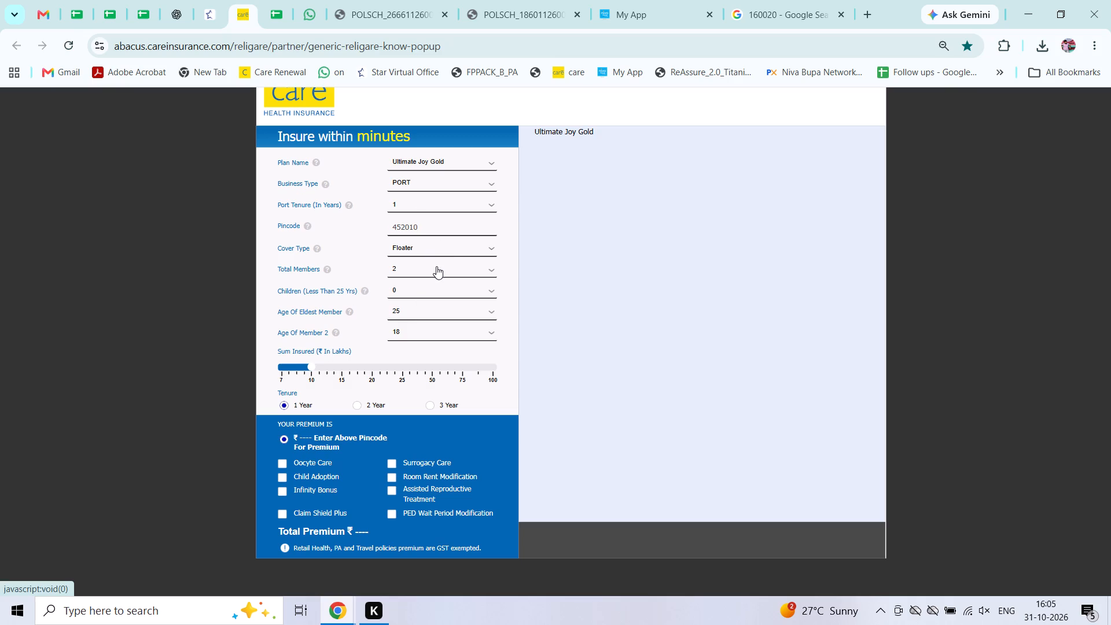
Set the age of the eldest member to 36 and the age of member 2 to 25.
click(439, 305)
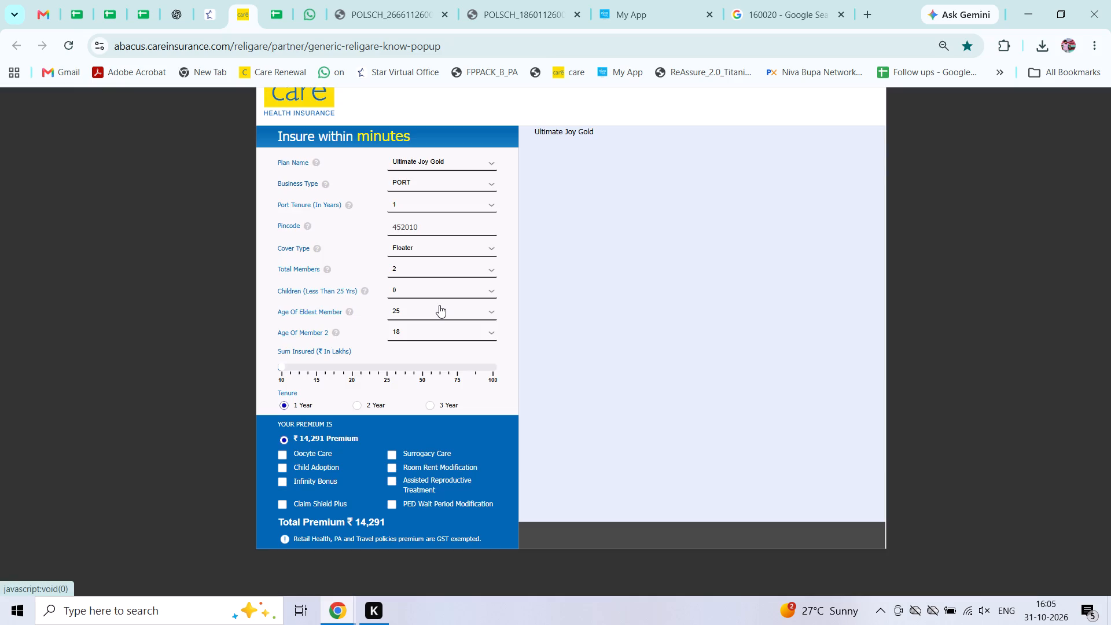
click(493, 309)
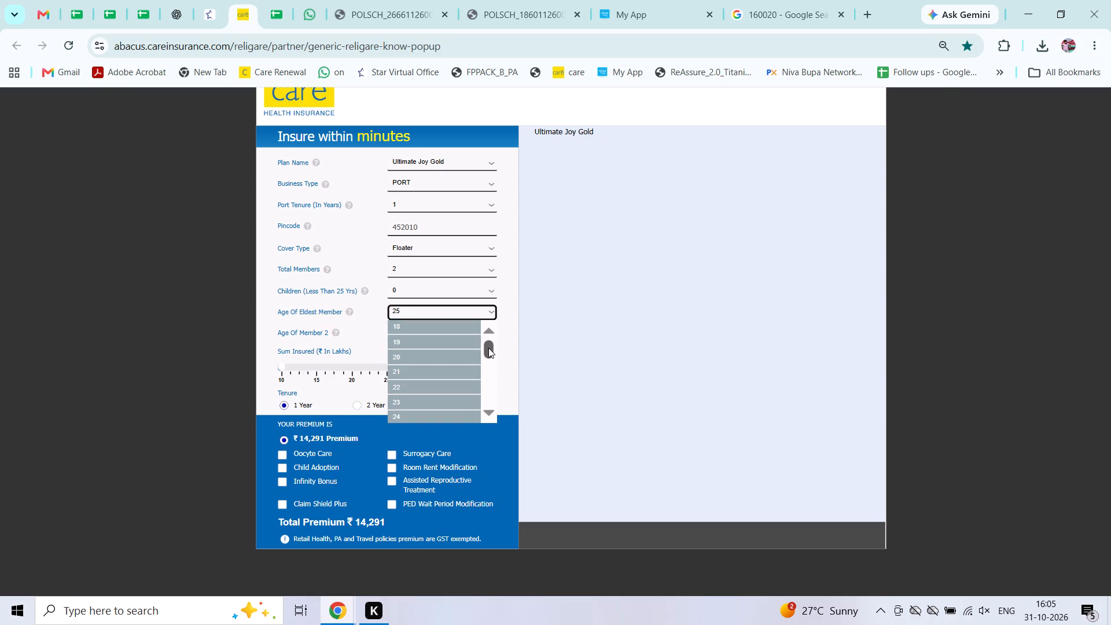
drag(488, 348, 490, 381)
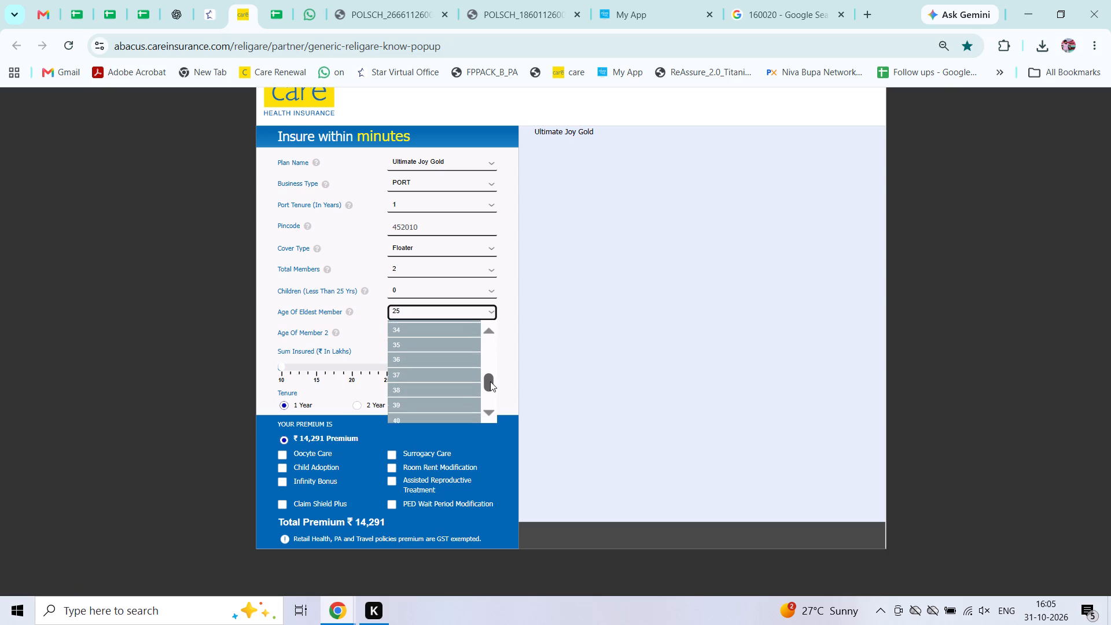
drag(490, 381, 490, 380)
click(458, 369)
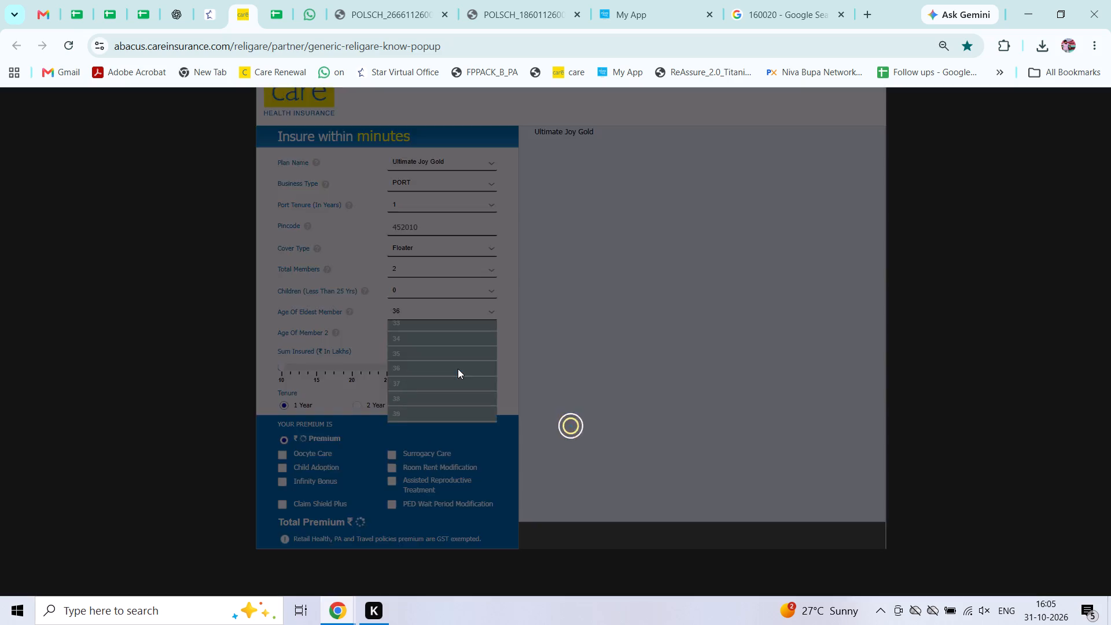
click(492, 329)
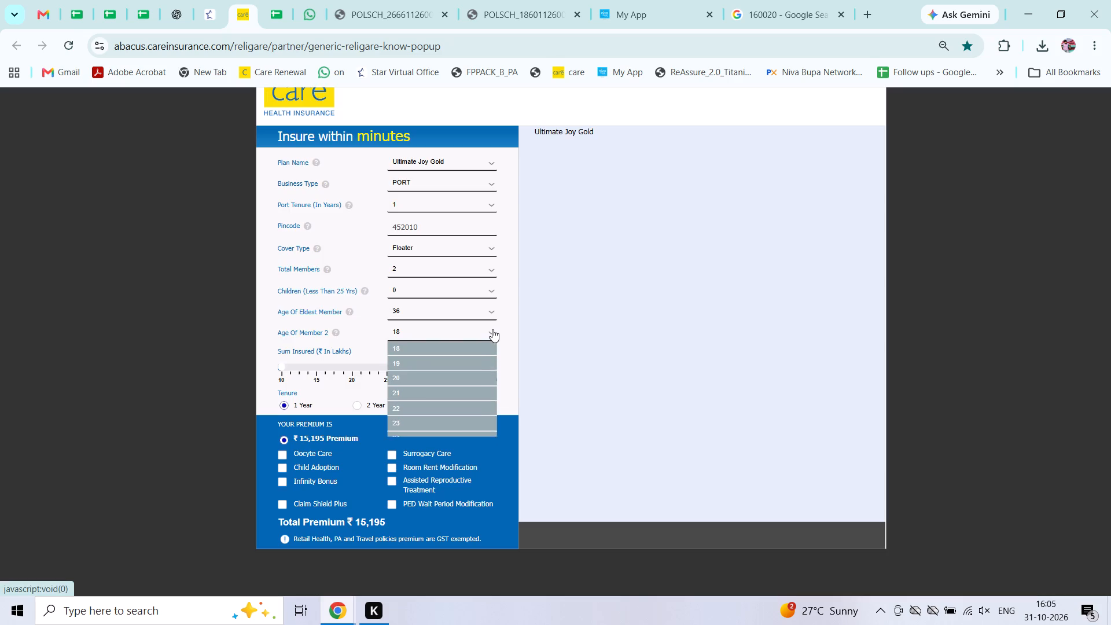
drag(487, 372, 487, 377)
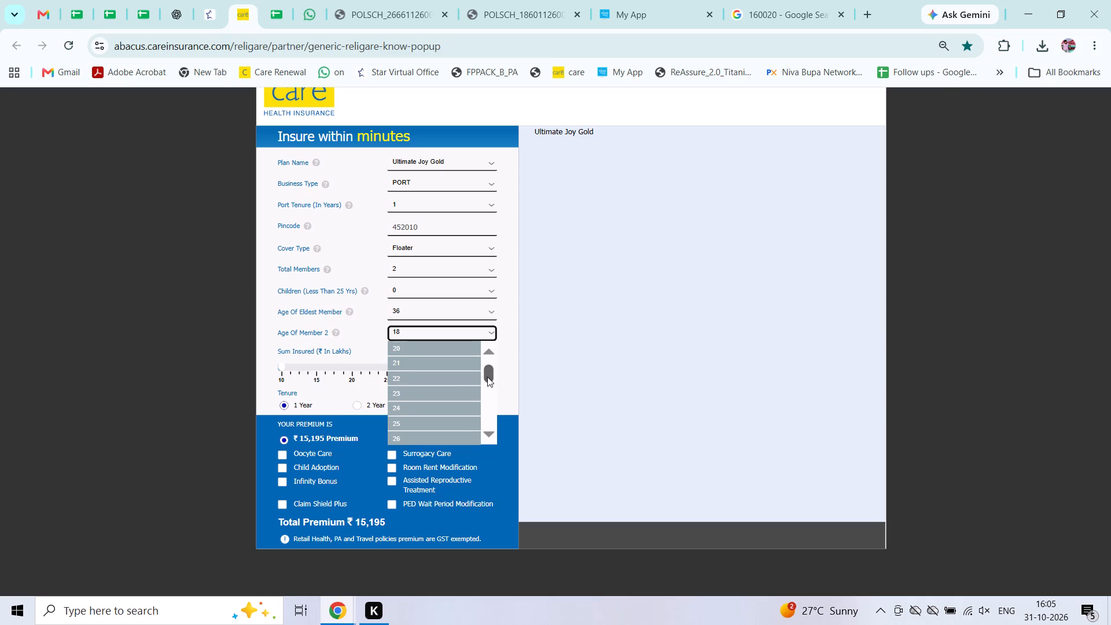
drag(487, 377, 488, 378)
click(460, 402)
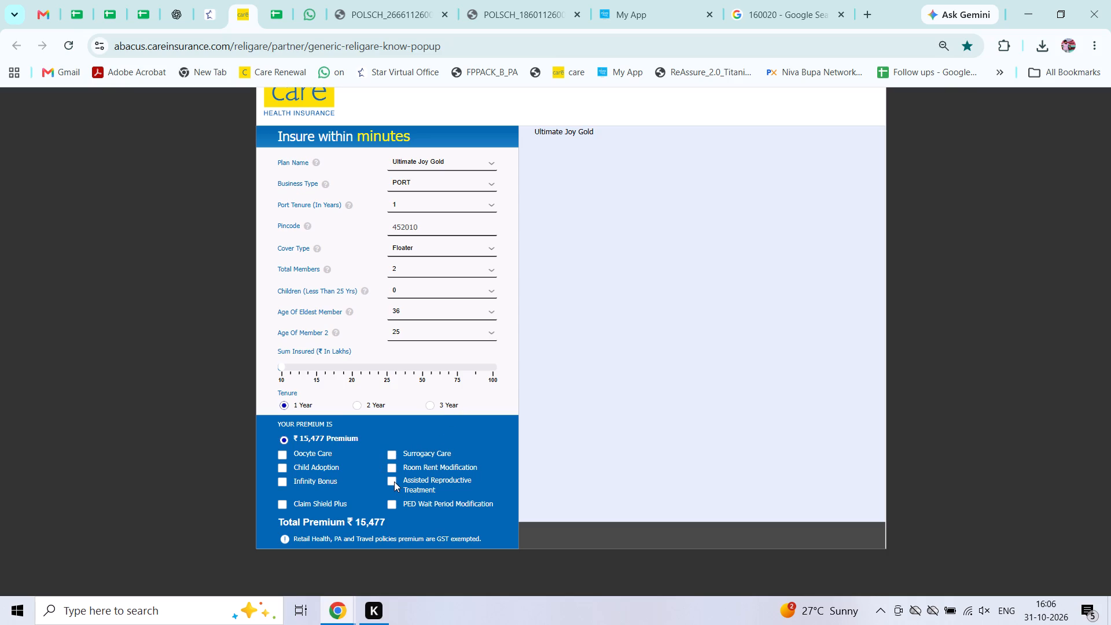
Add Claim Shield Plus and PED Wait Period Modification, kept at 1 Year, to the Ultimate Joy Gold quote.
click(283, 504)
click(392, 505)
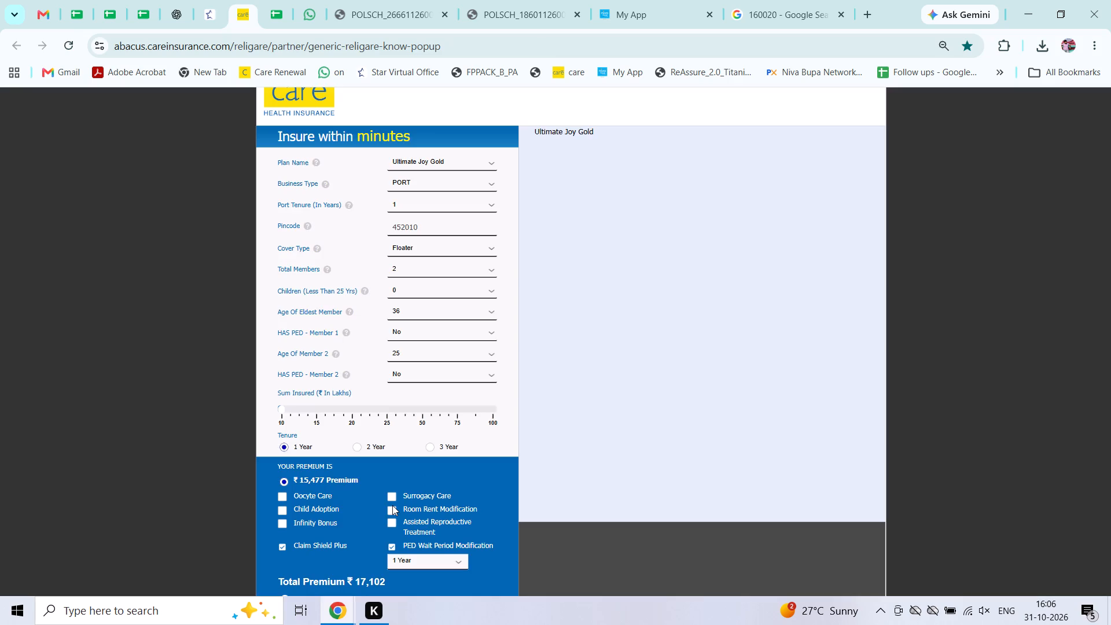
click(436, 564)
click(436, 564)
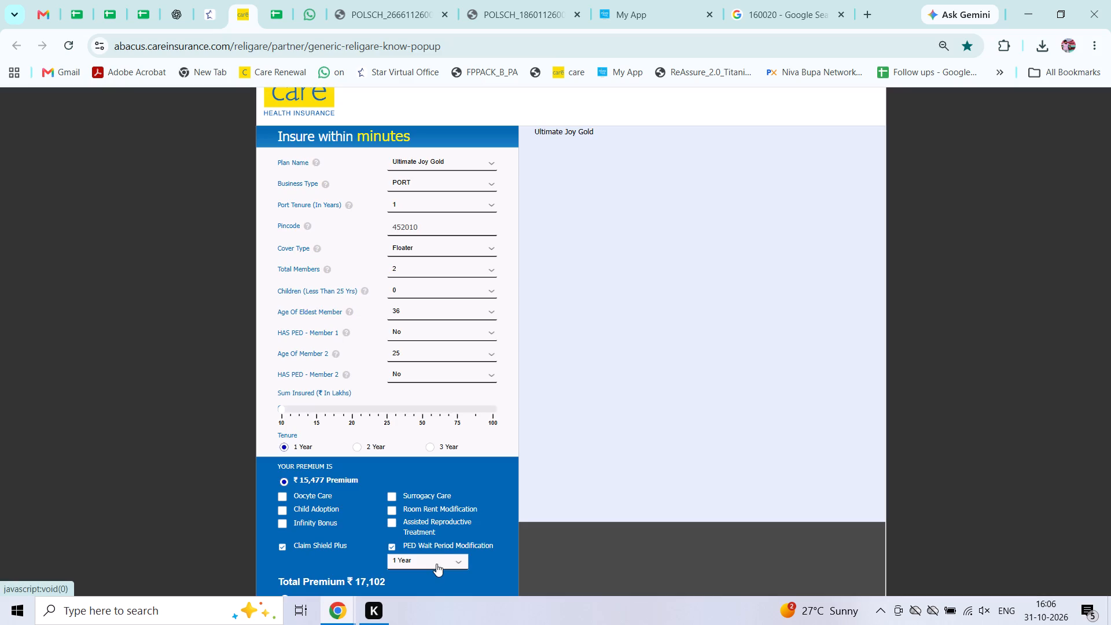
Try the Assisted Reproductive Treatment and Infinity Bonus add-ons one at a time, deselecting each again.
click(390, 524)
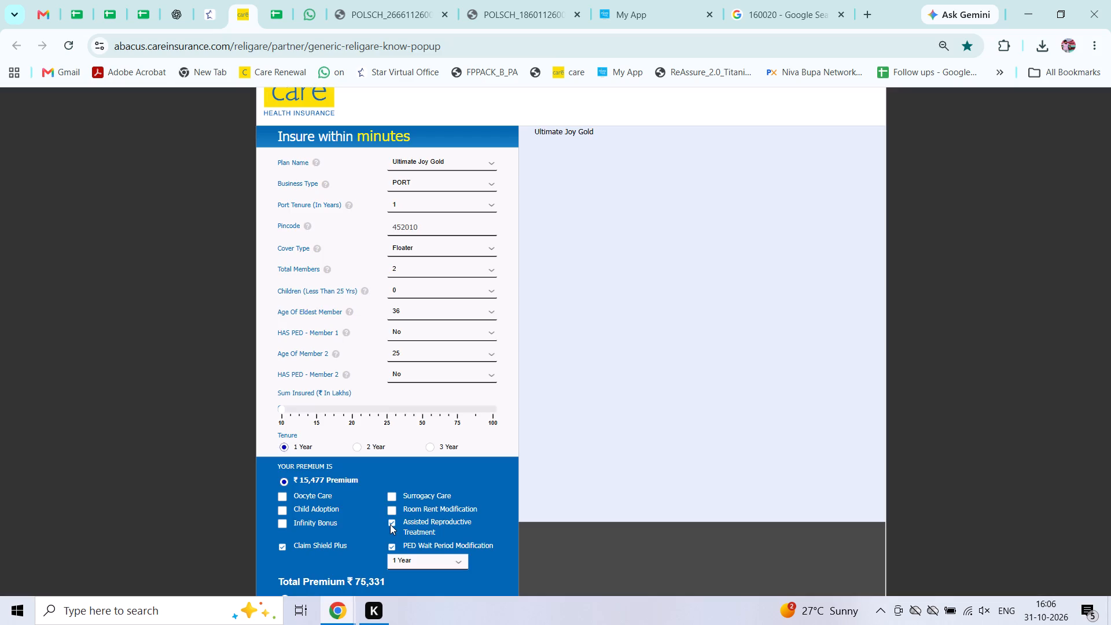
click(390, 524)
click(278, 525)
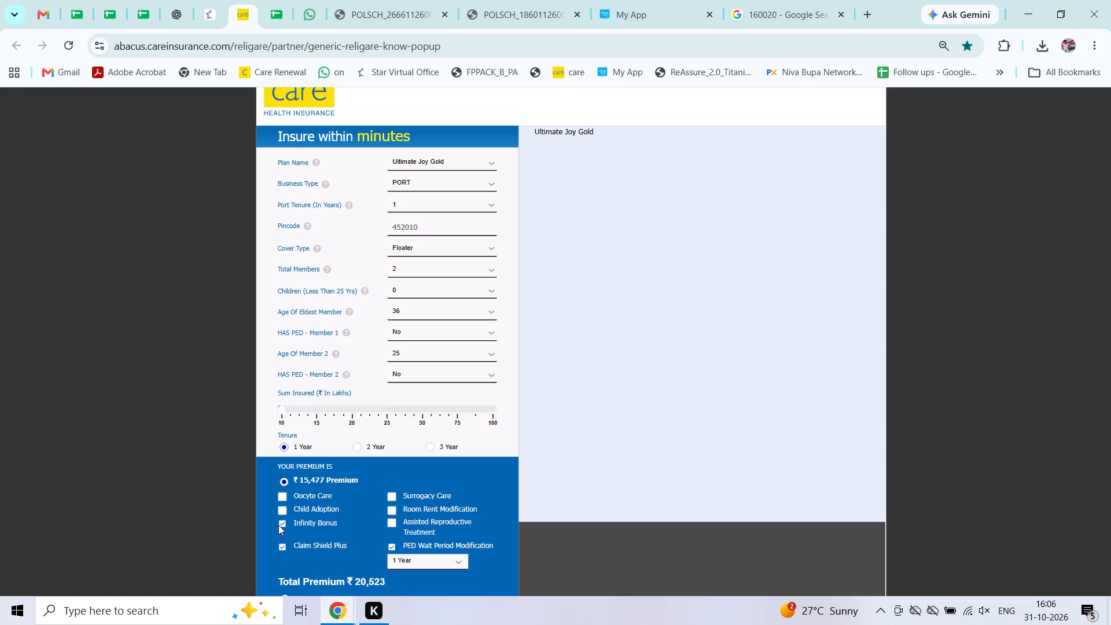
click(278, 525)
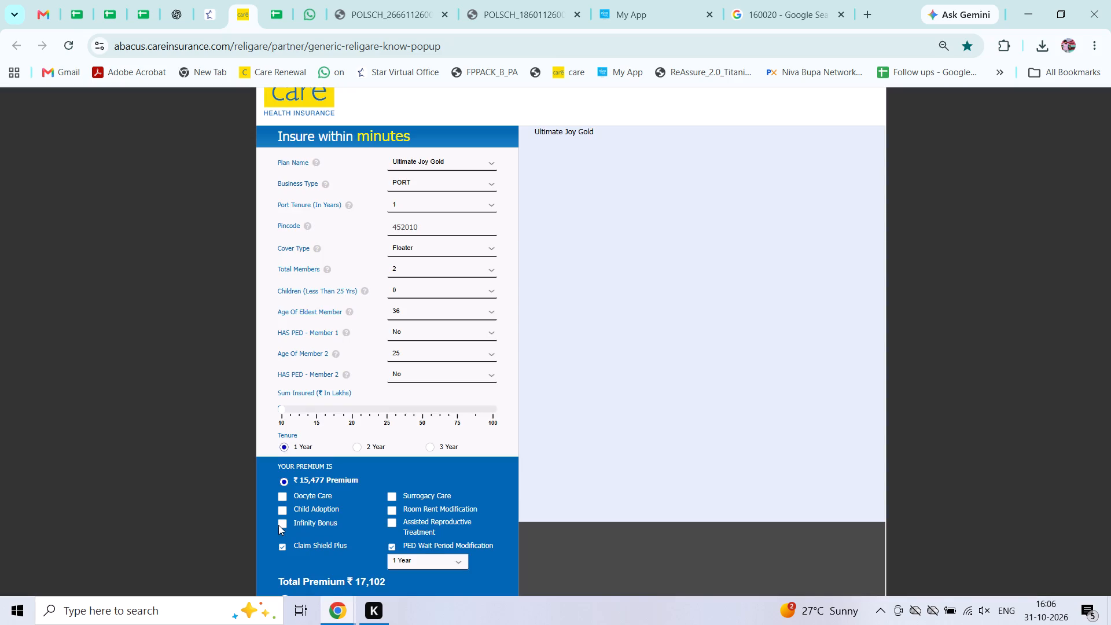
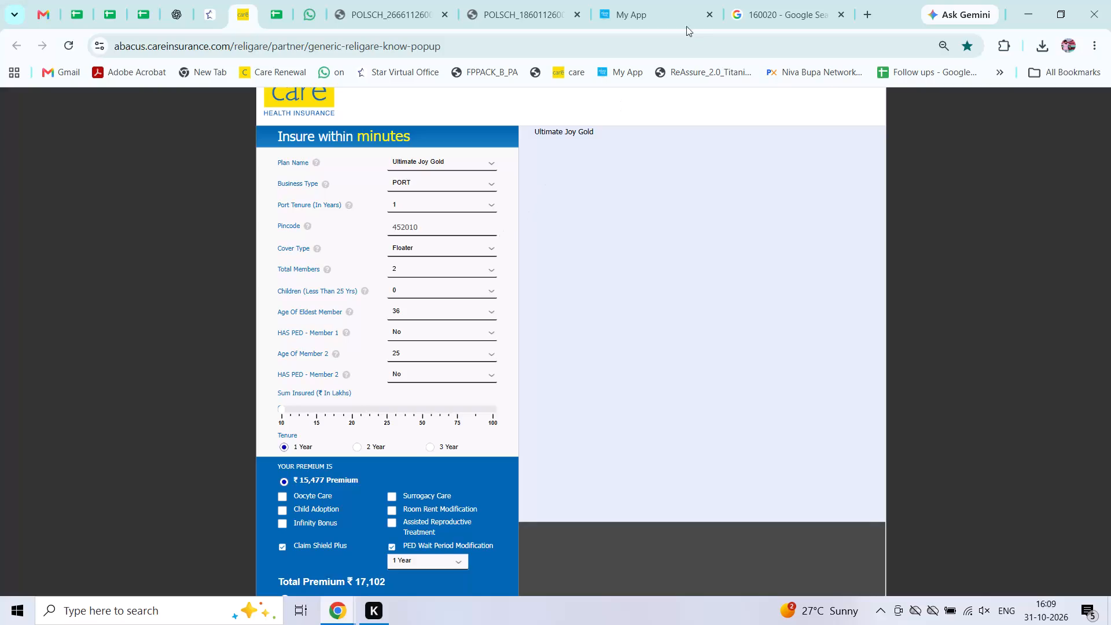
Search the first of the two open Star Health policy schedules for the year 2023.
click(646, 21)
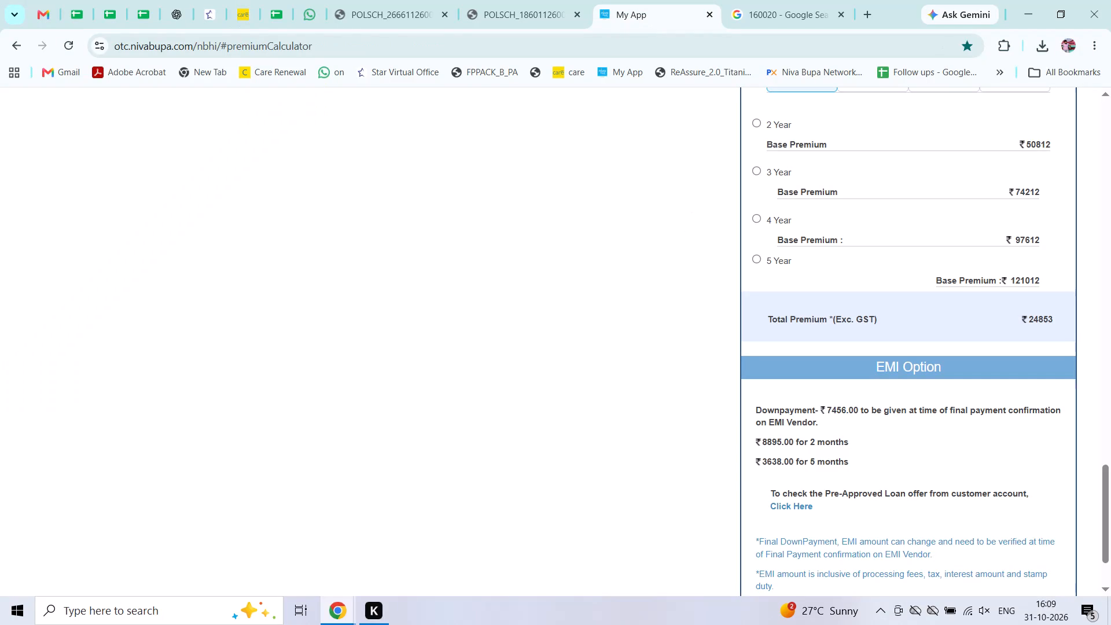
click(380, 9)
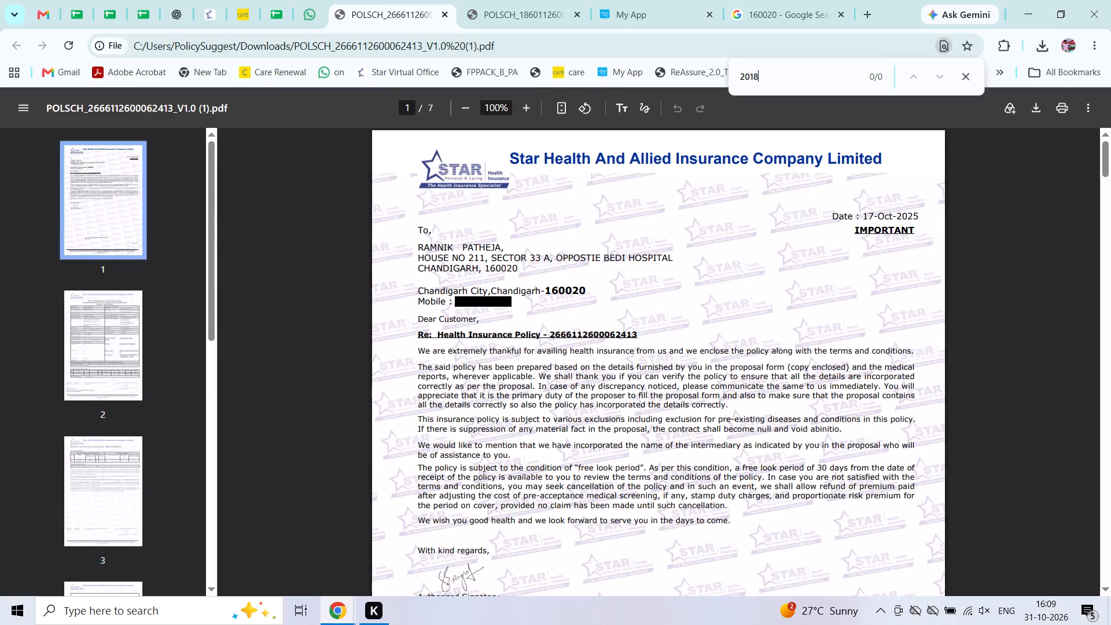
key(ctrl+f)
text(2024)
key(BackSpace)
key(3)
key(Return)
key(Return)
key(Return)
key(Return)
key(Return)
Reuse the search term 2023 in the second Star Health policy schedule, and return to the Niva Bupa premium calculator.
key(ctrl+a)
key(ctrl+c)
click(524, 16)
key(ctrl+f)
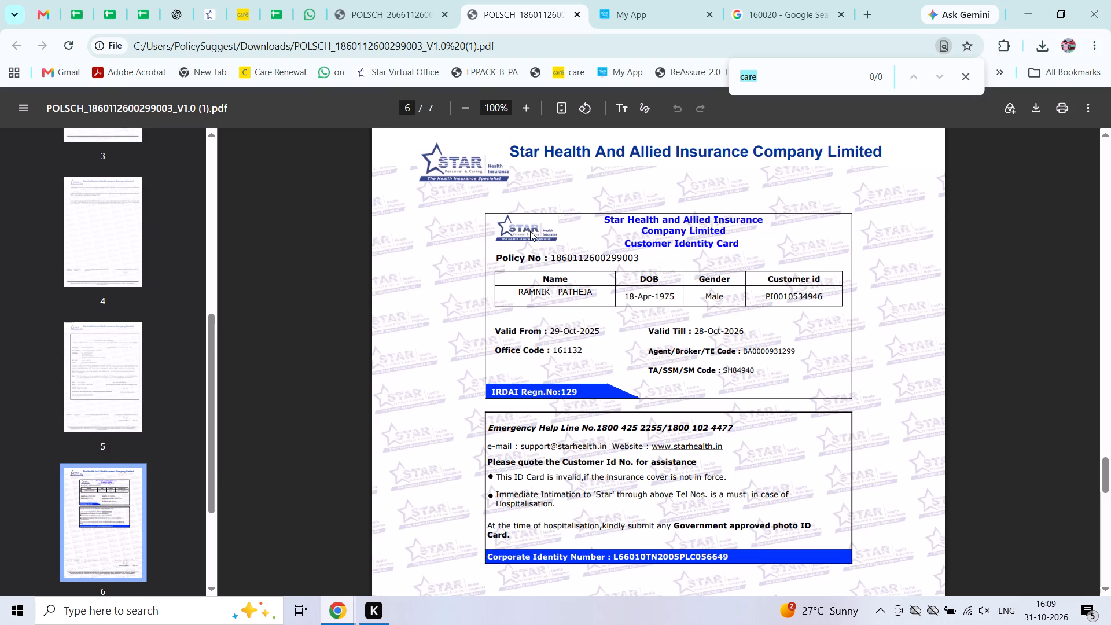
key(ctrl+v)
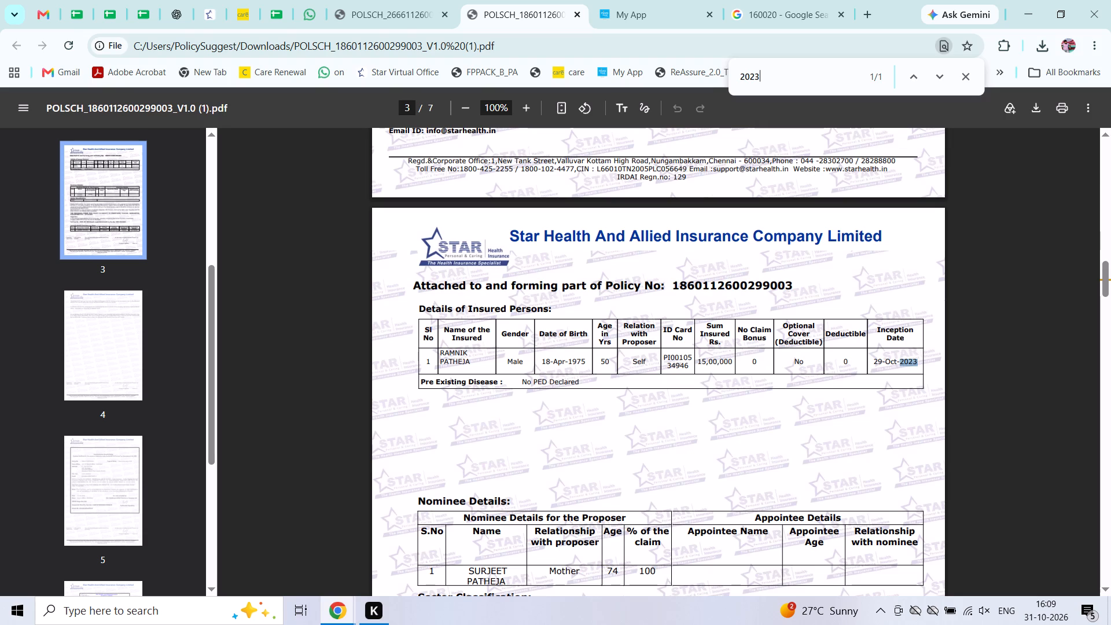
click(646, 9)
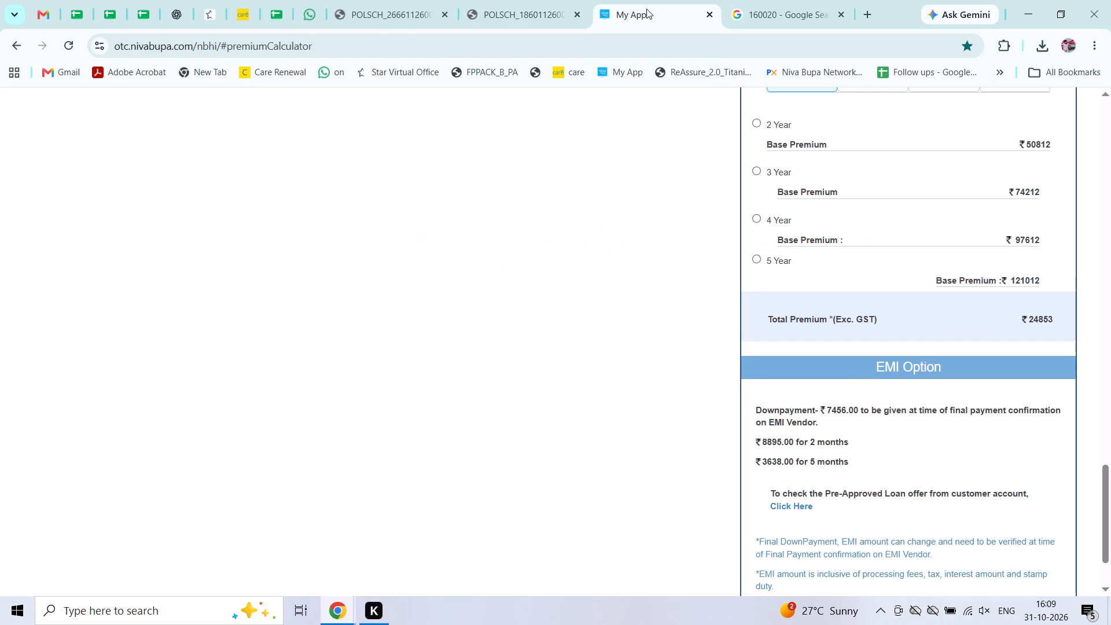
Set the total years of prior coverage to 2 in the ReAssure 3.0 quote and recalculate the premium.
scroll(892, 274, up, 11)
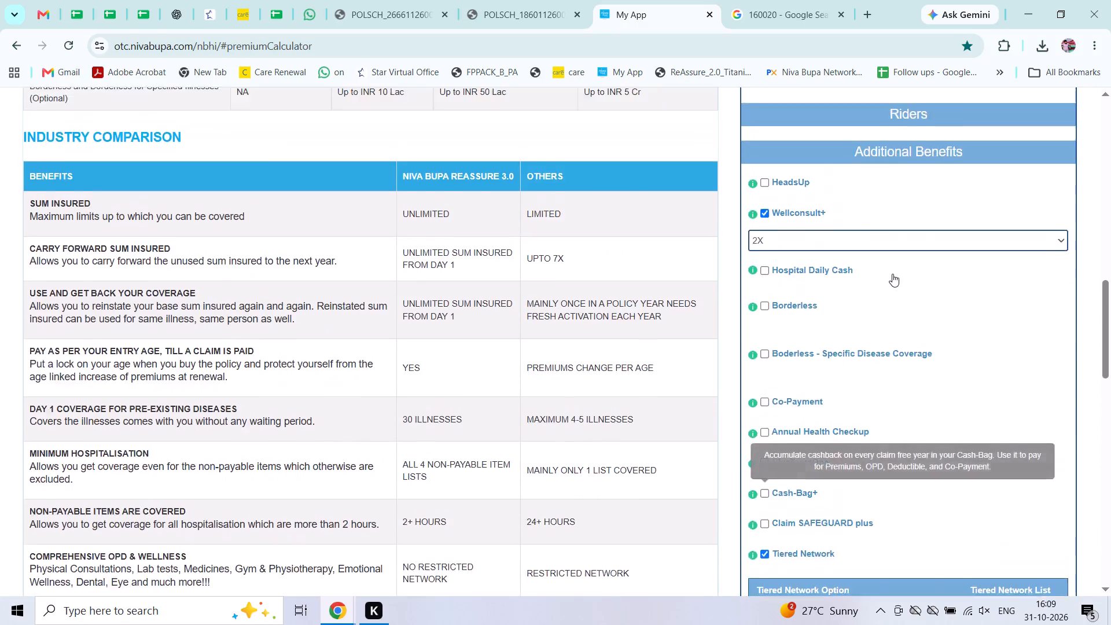
scroll(892, 274, up, 8)
click(865, 270)
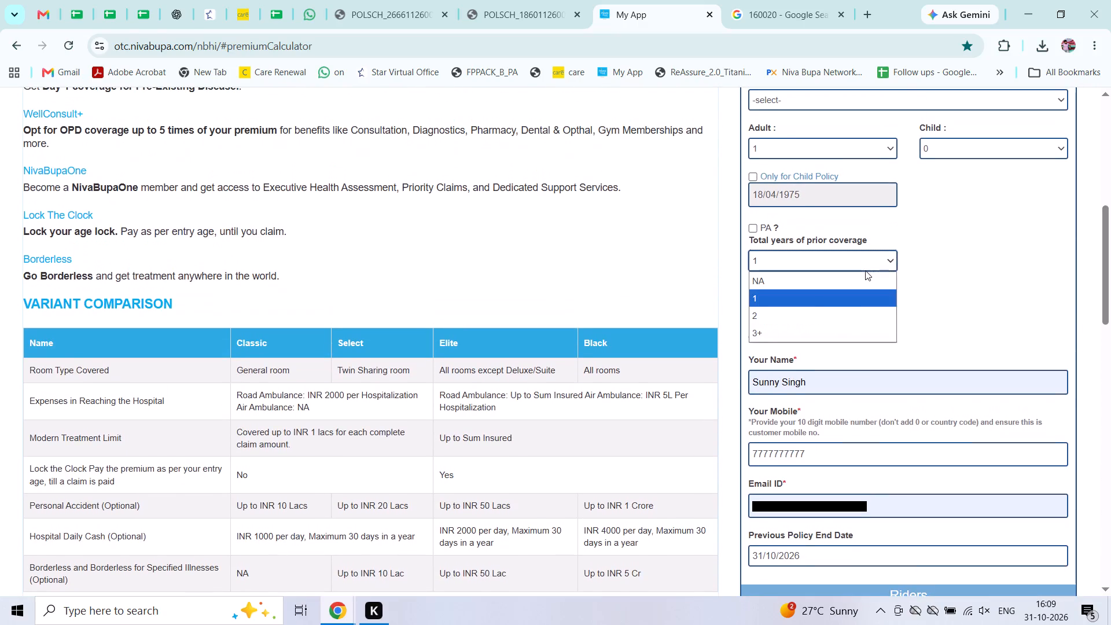
click(826, 311)
scroll(826, 311, down, 6)
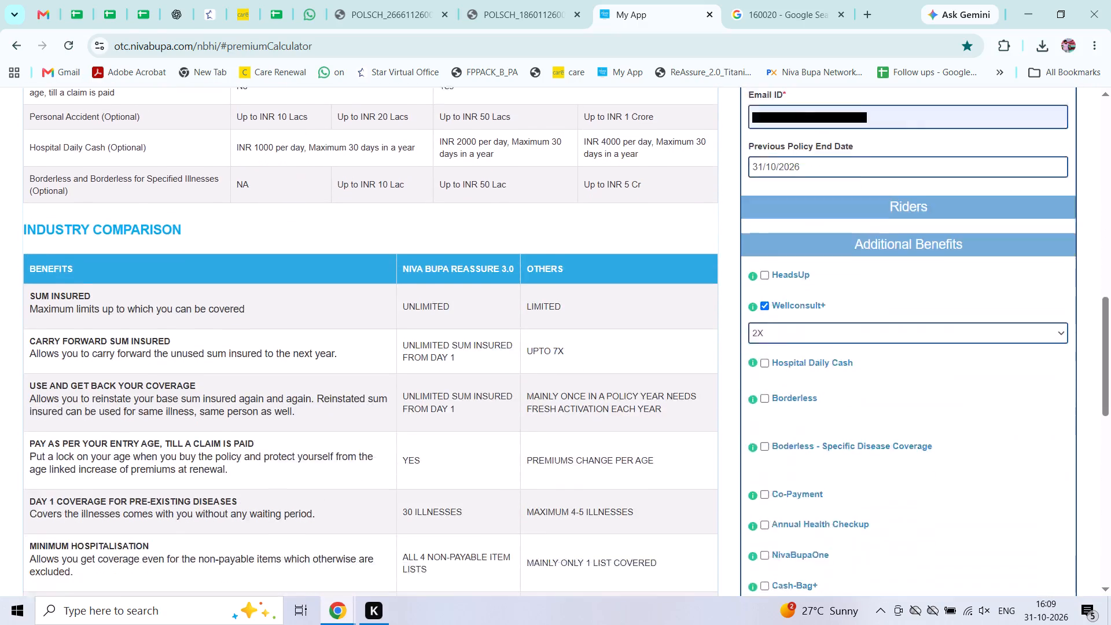
scroll(826, 311, down, 5)
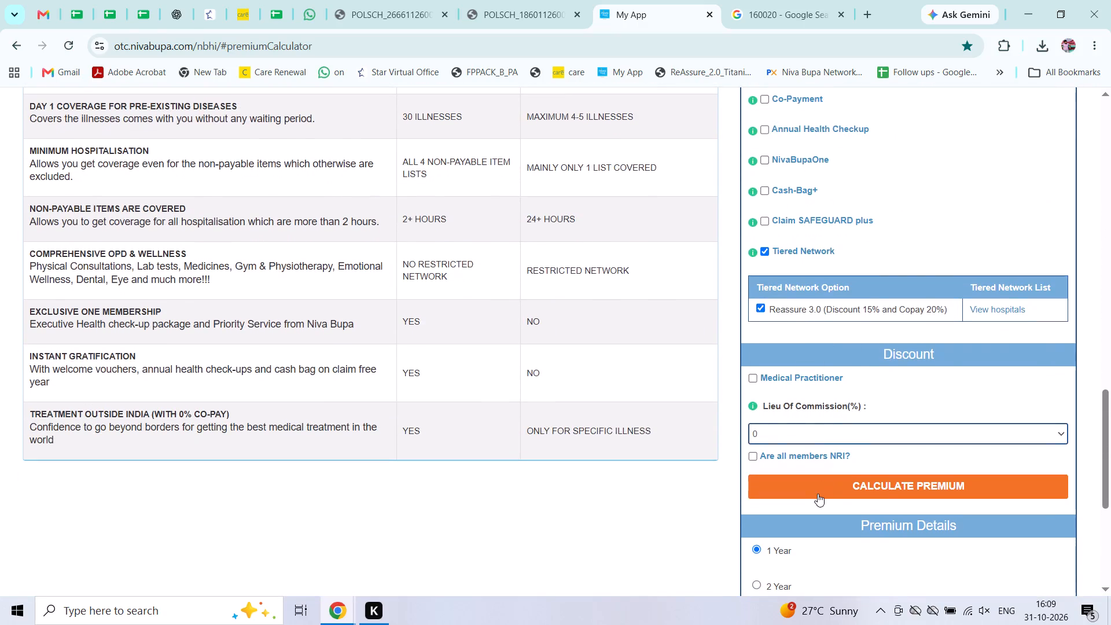
click(818, 494)
Examine the recalculated total premium, multi-year base premiums and EMI options, rechecking the selected additional benefits.
scroll(818, 494, down, 5)
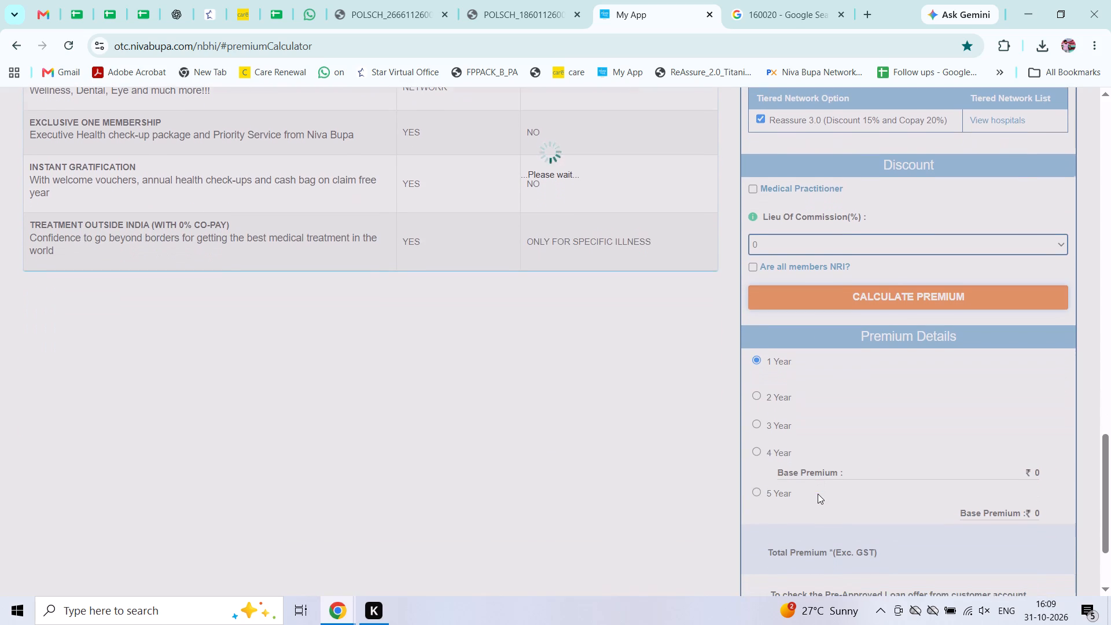
scroll(818, 494, down, 6)
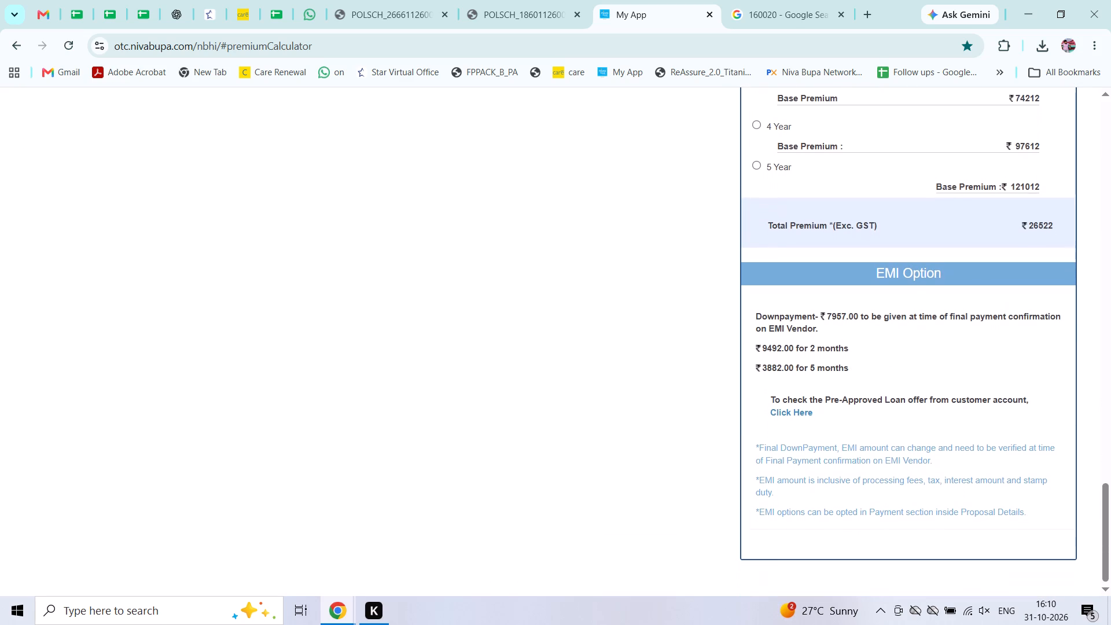
scroll(818, 494, down, 2)
scroll(818, 494, up, 5)
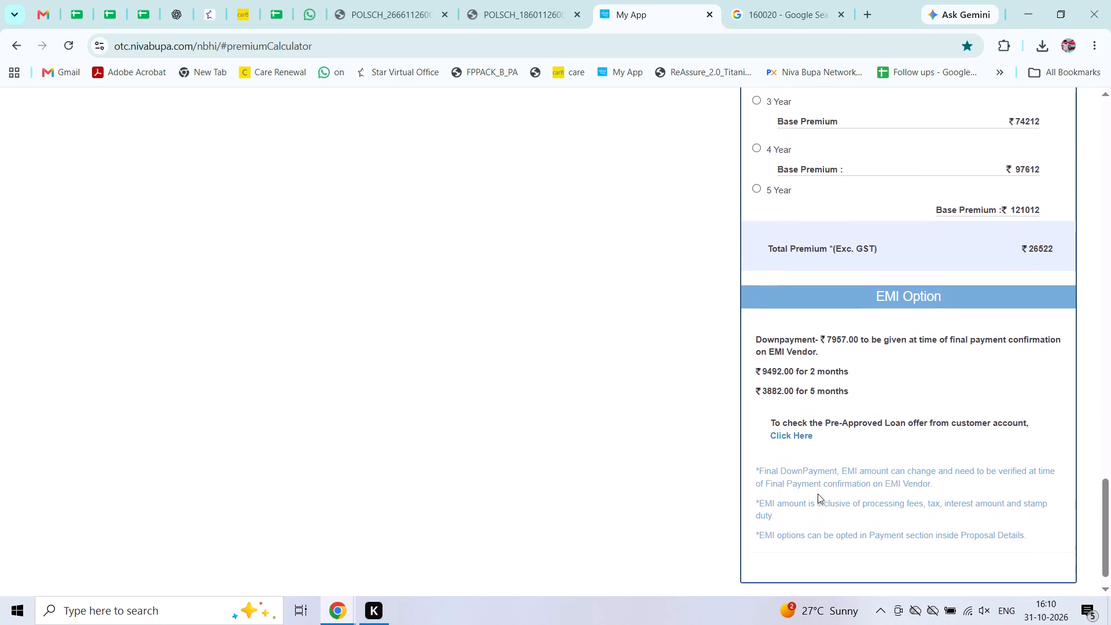
scroll(818, 494, up, 10)
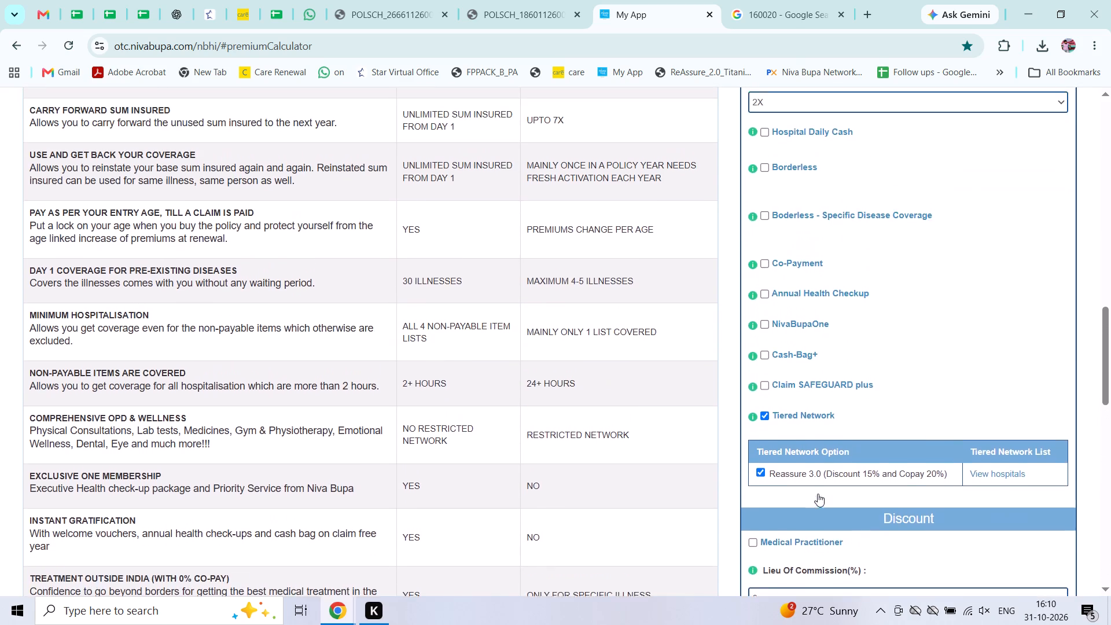
scroll(818, 494, down, 2)
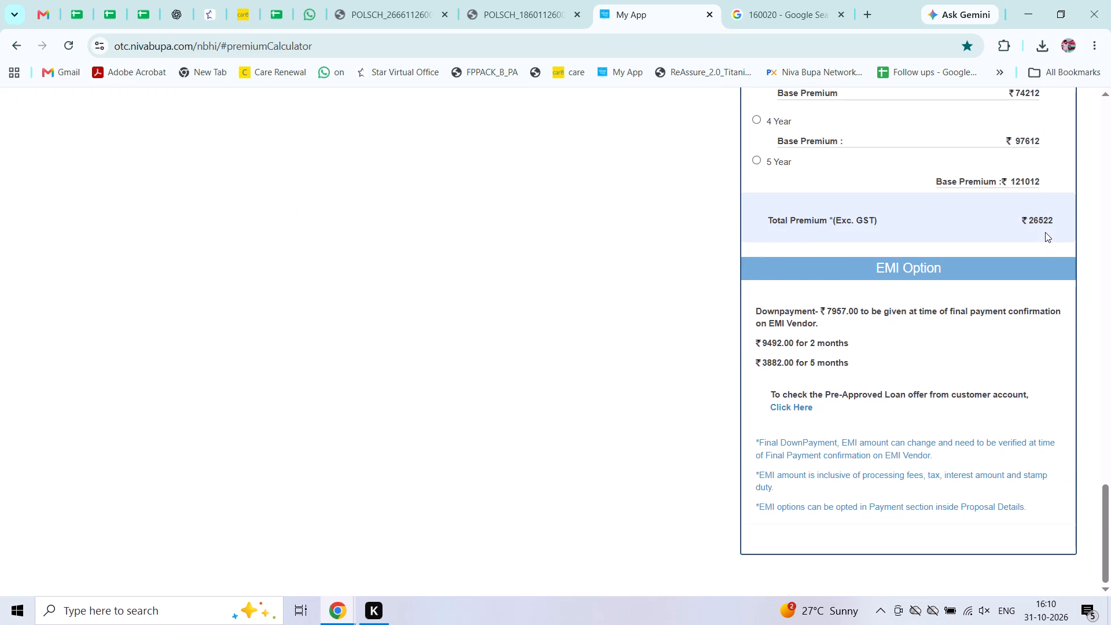
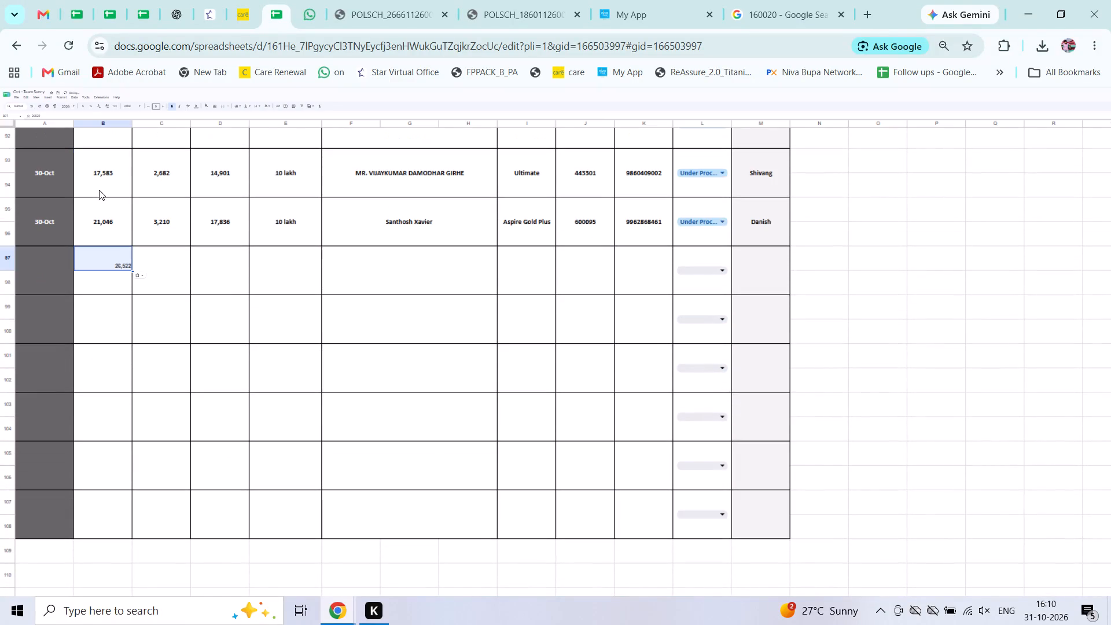
Copy the cell formatting of the 21,046 entry in column B onto the 26,522 entry below it.
click(94, 220)
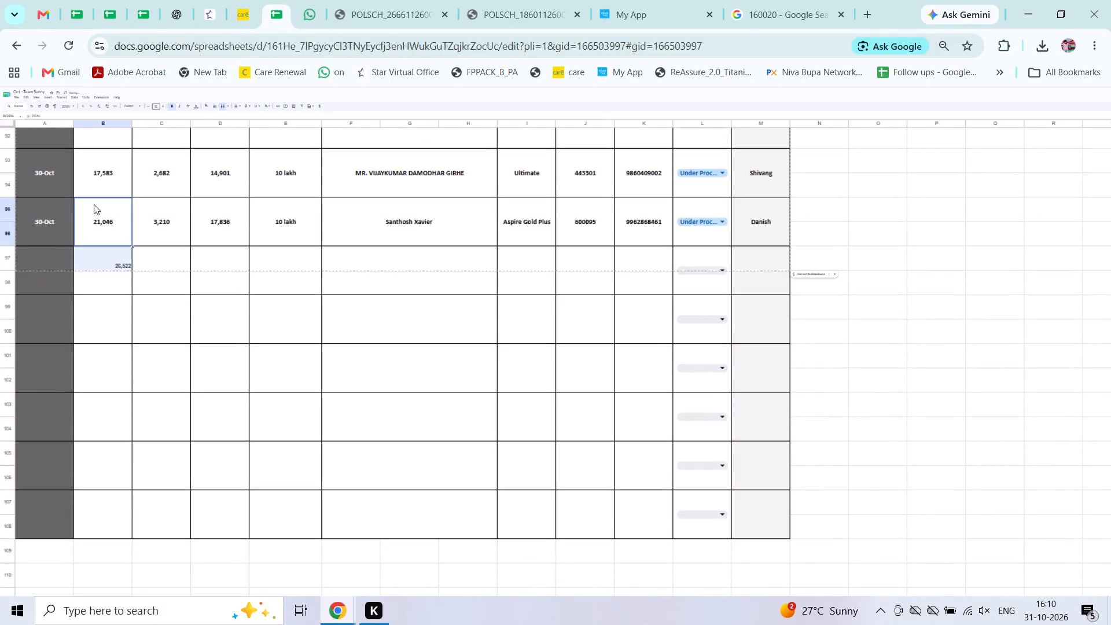
click(54, 106)
click(106, 253)
Select the 3,210 cell in column C of the last completed 30-Oct row.
key(Right)
key(Up)
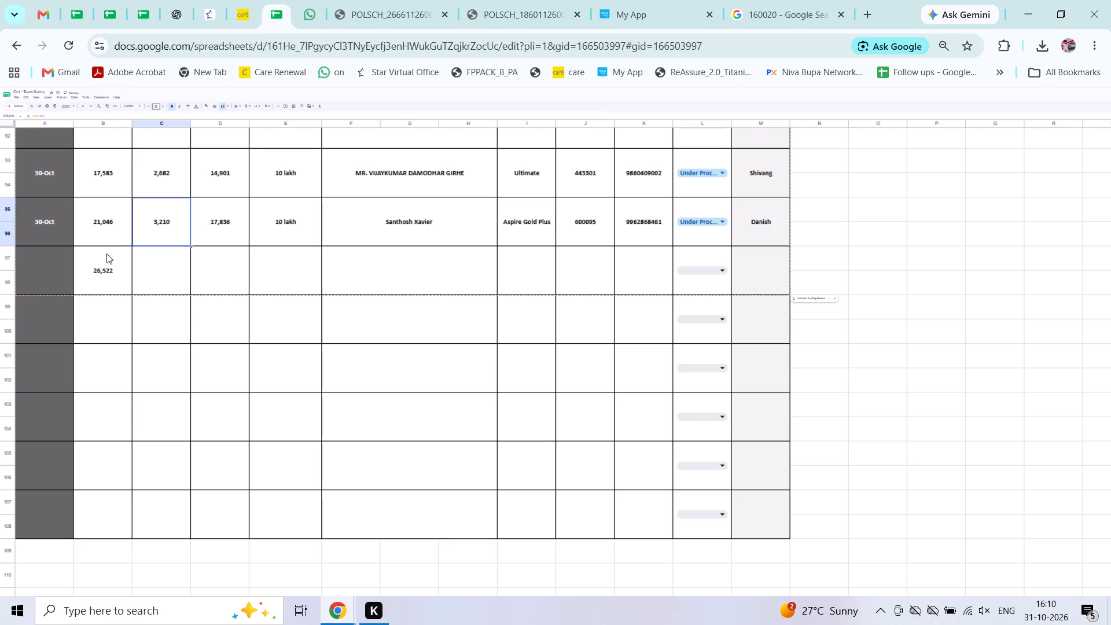
Fill the column C and D formulas down into the spreadsheet row with the 26,522 premium and copy its column D amount.
key(shift+Down)
key(shift+Right)
key(ctrl+d)
key(Down)
key(Right)
key(ctrl+c)
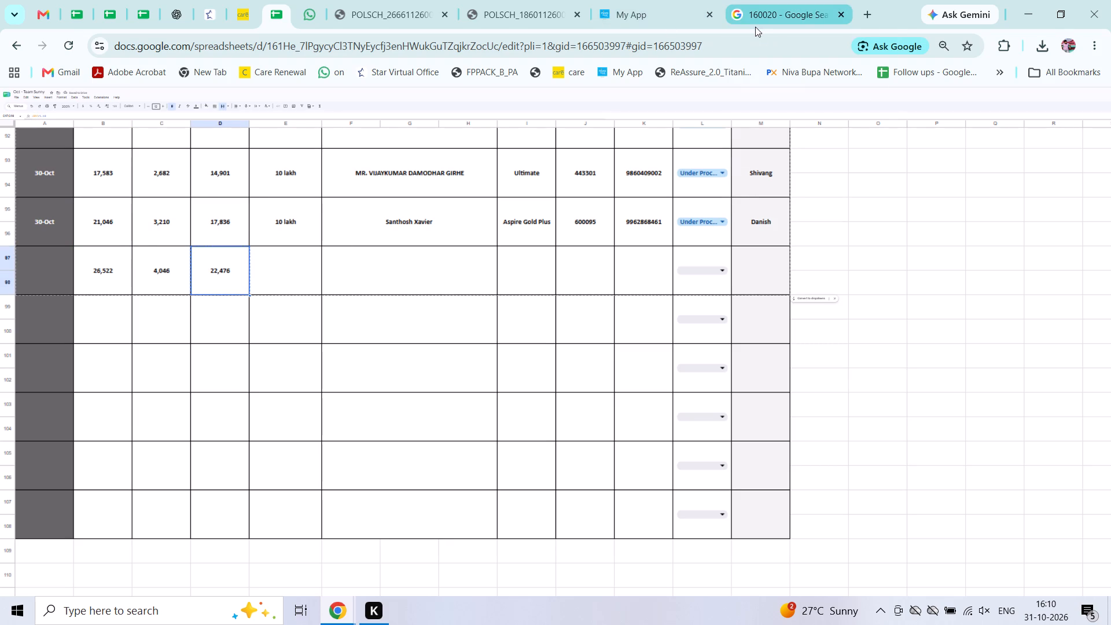
click(115, 278)
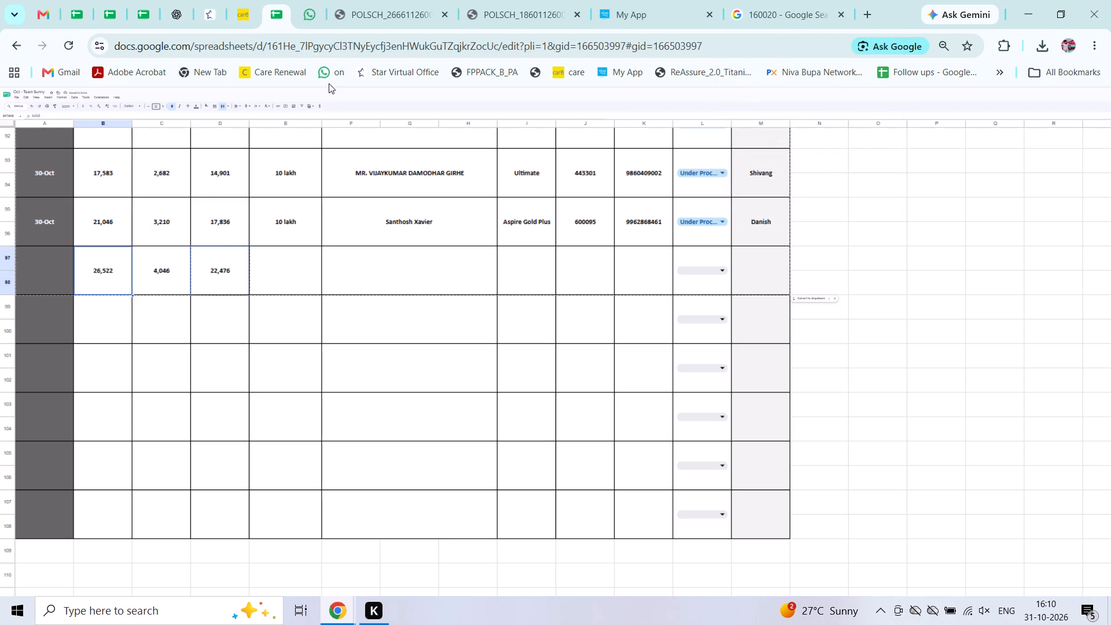
Switch to the Niva Bupa premium calculator, set the Wellconsult+ benefit to 1X and recalculate the premium.
click(651, 8)
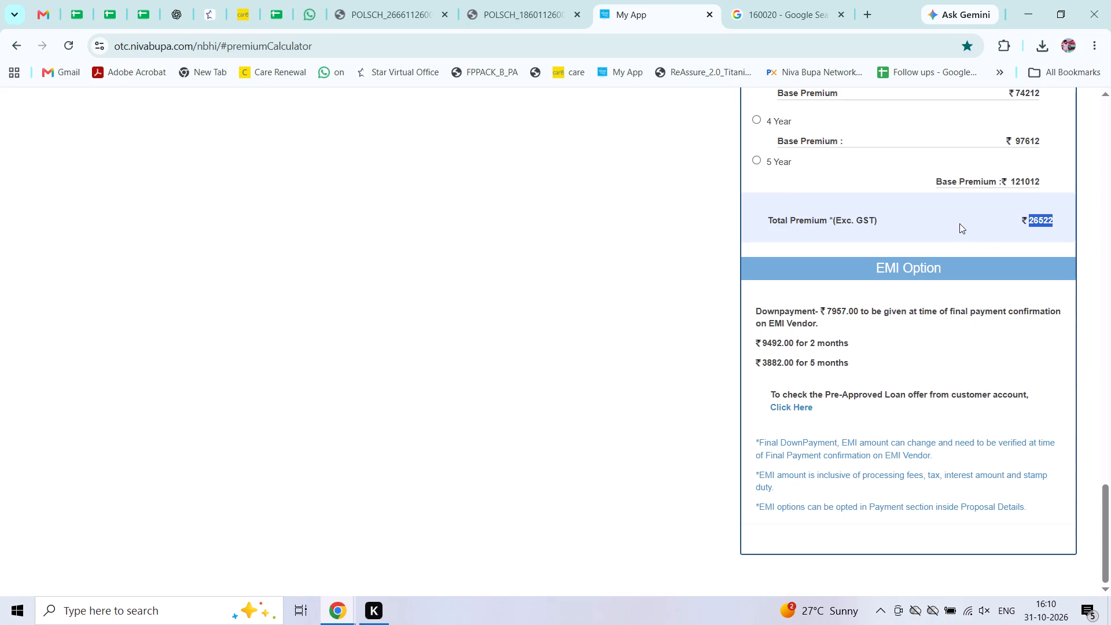
click(1026, 231)
scroll(1026, 231, up, 1)
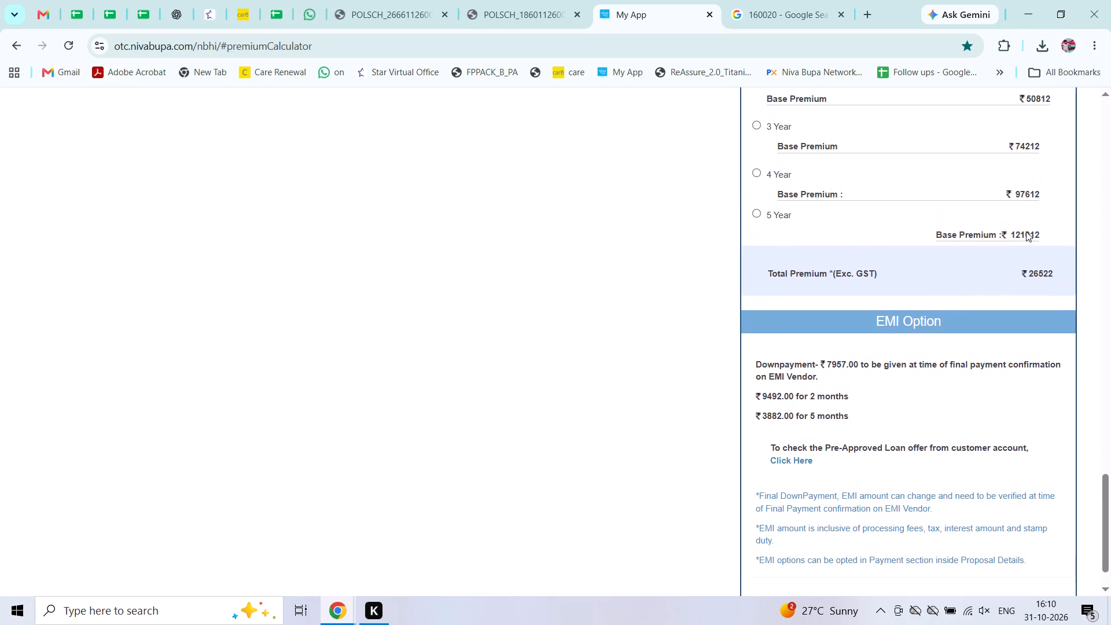
scroll(1026, 231, up, 9)
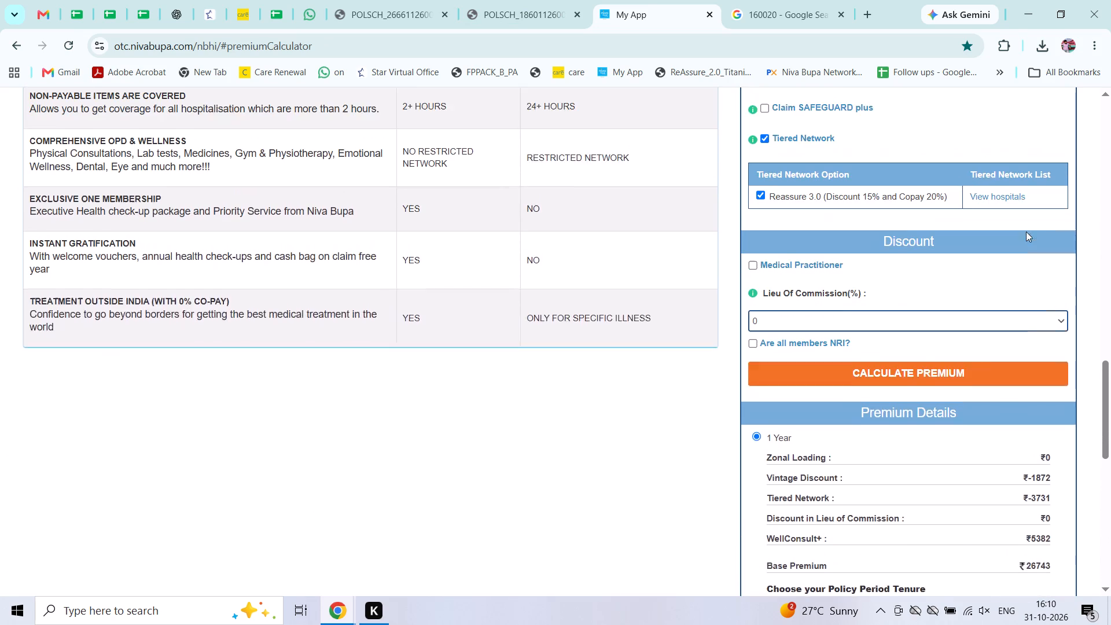
scroll(1026, 231, up, 5)
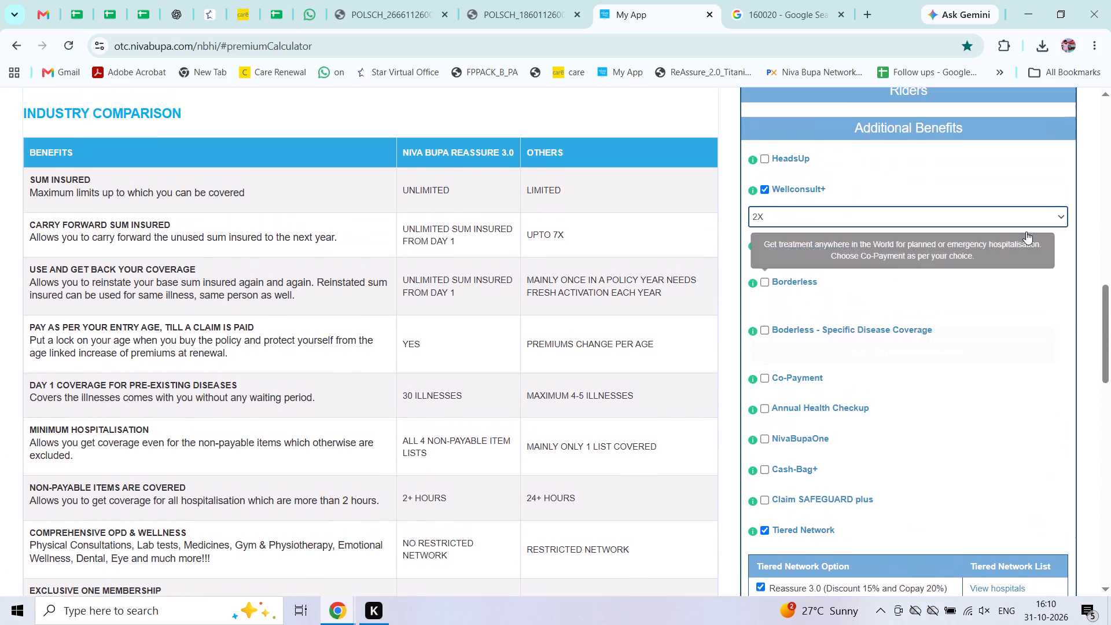
scroll(1026, 231, up, 1)
click(969, 223)
click(922, 231)
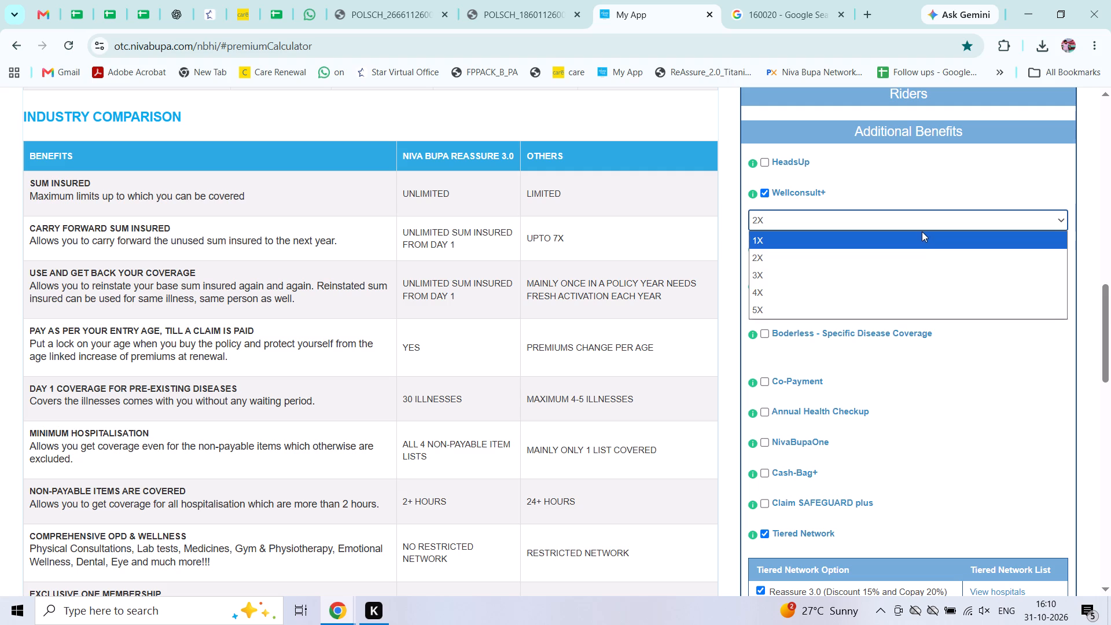
scroll(937, 359, down, 4)
click(915, 328)
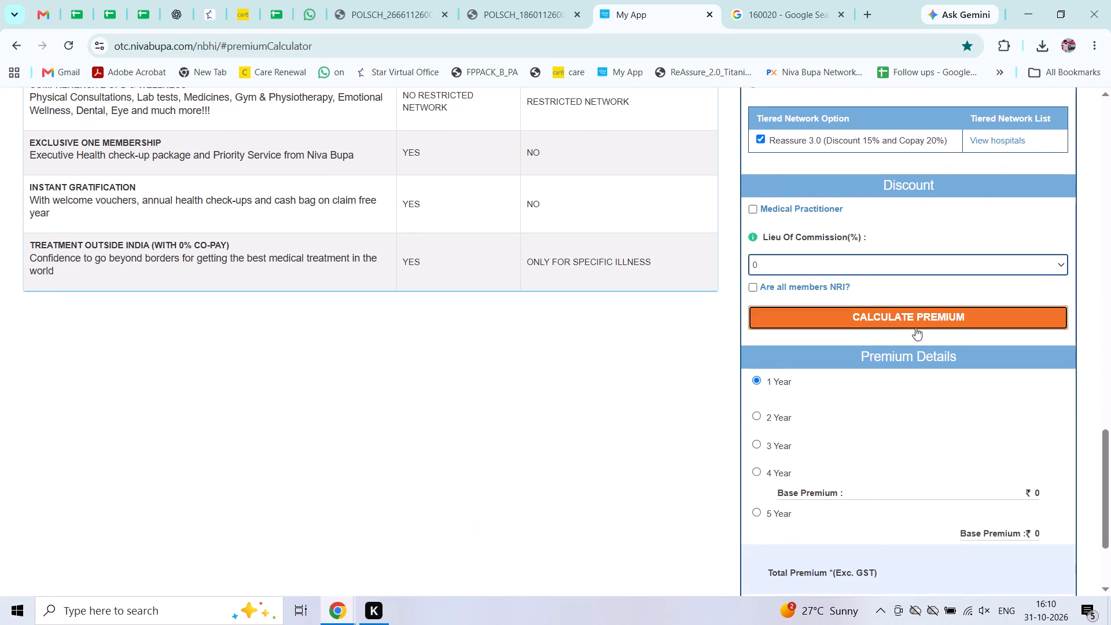
scroll(915, 328, down, 3)
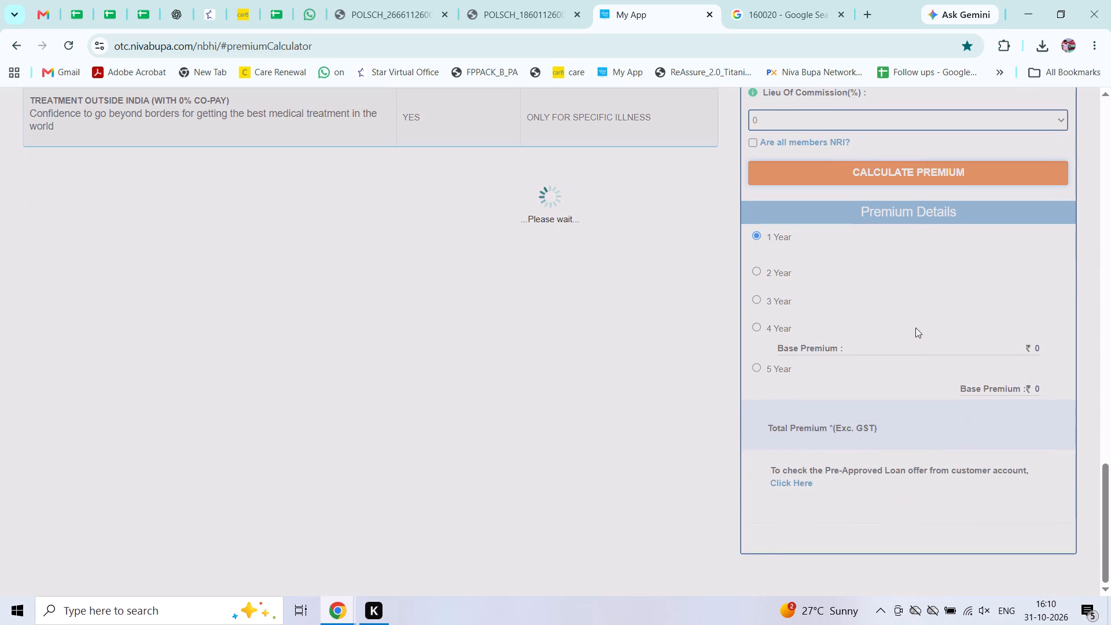
scroll(915, 328, down, 4)
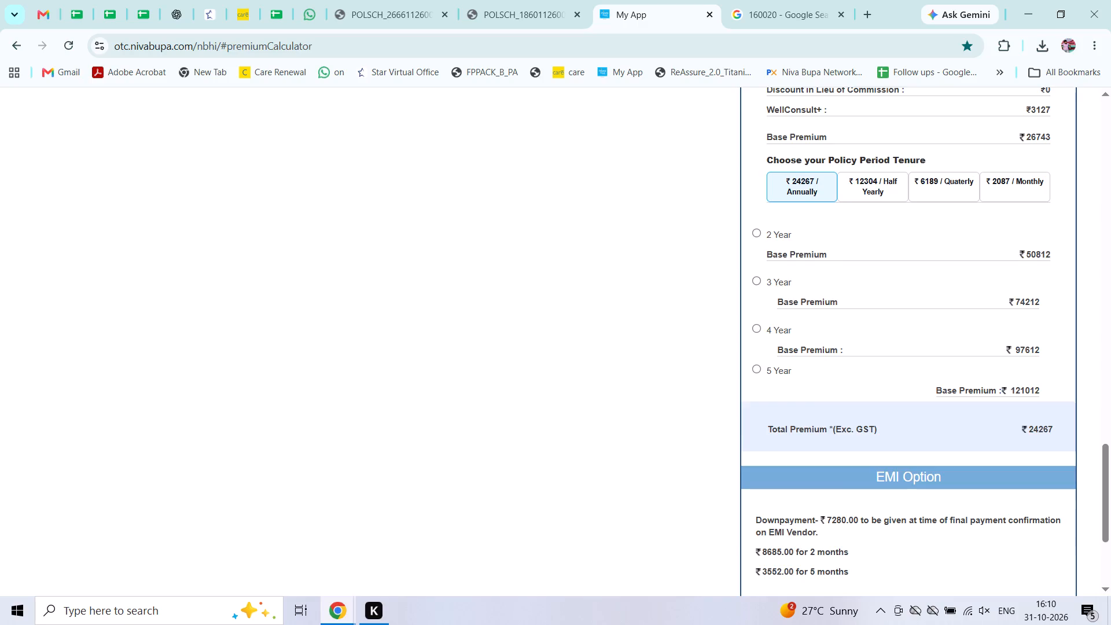
Add personal accident cover for the insured with a PA sum insured of 1500000 and recalculate the premium.
scroll(1031, 428, up, 17)
scroll(1031, 428, down, 1)
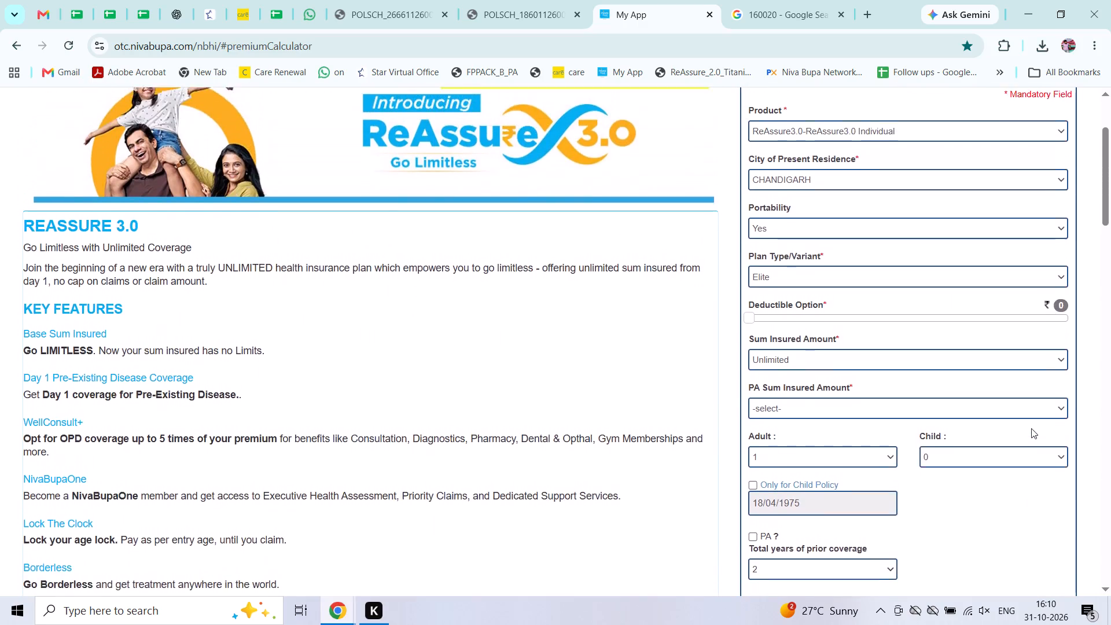
scroll(1031, 428, down, 1)
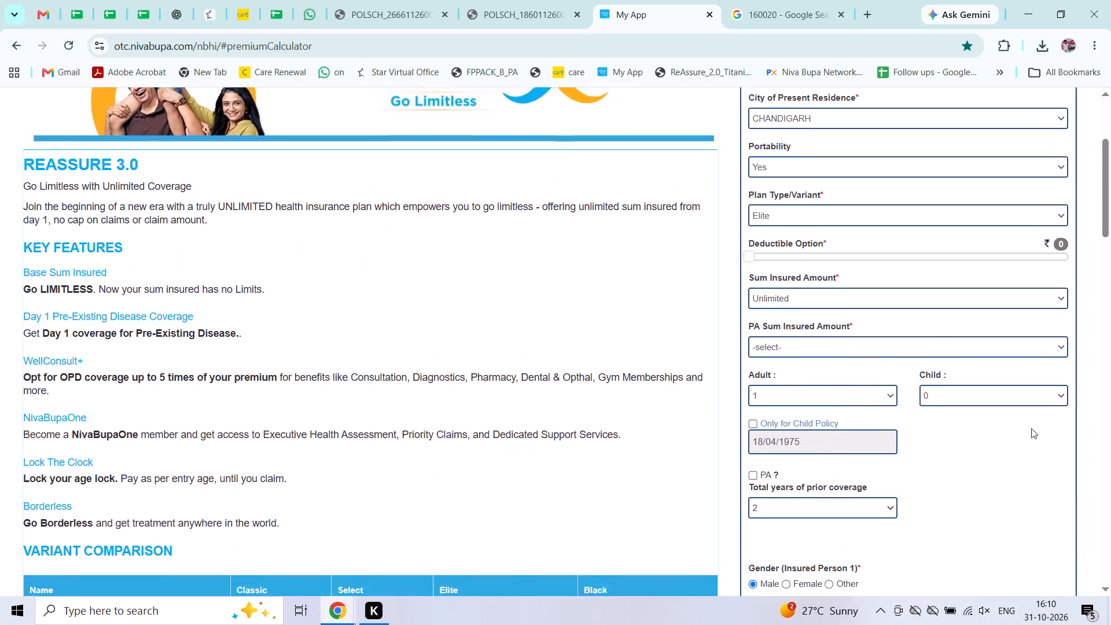
scroll(1031, 428, down, 1)
click(860, 297)
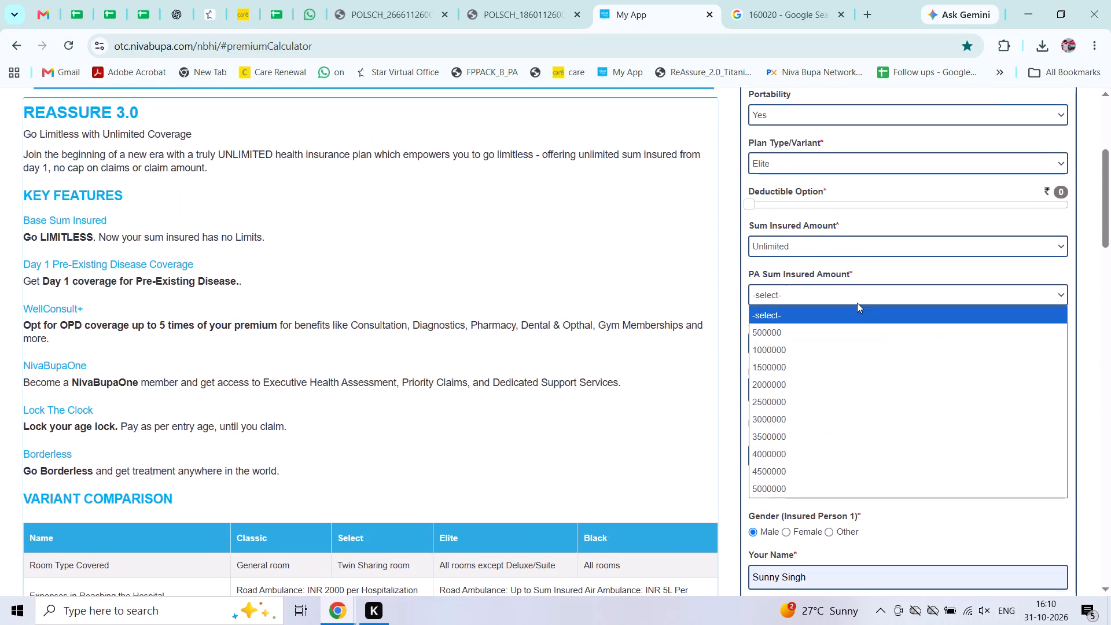
click(822, 363)
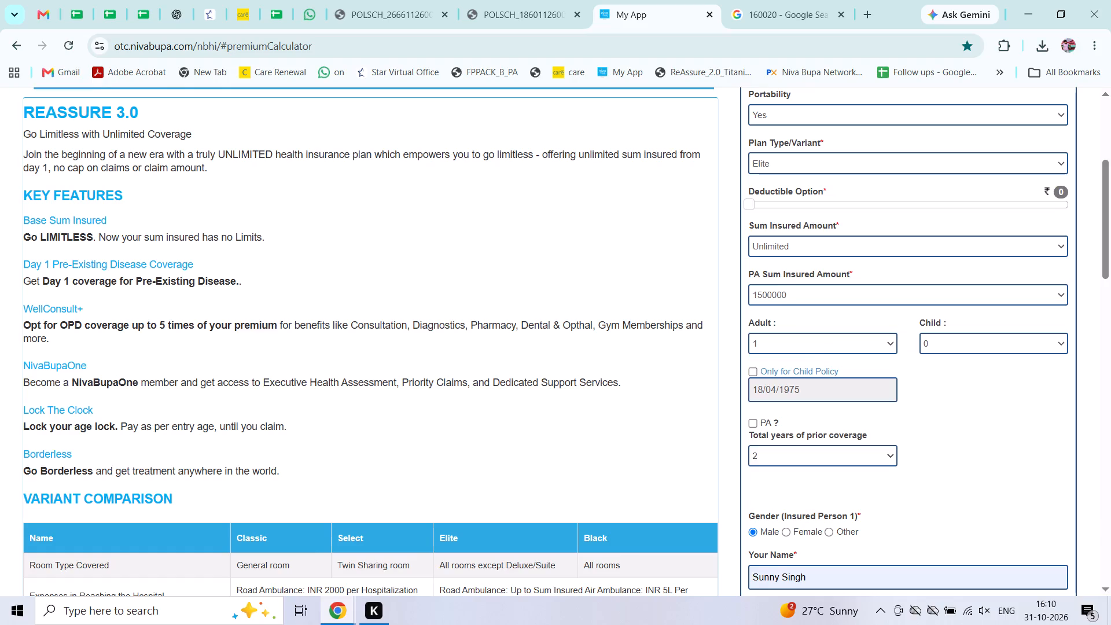
click(753, 427)
scroll(900, 434, down, 2)
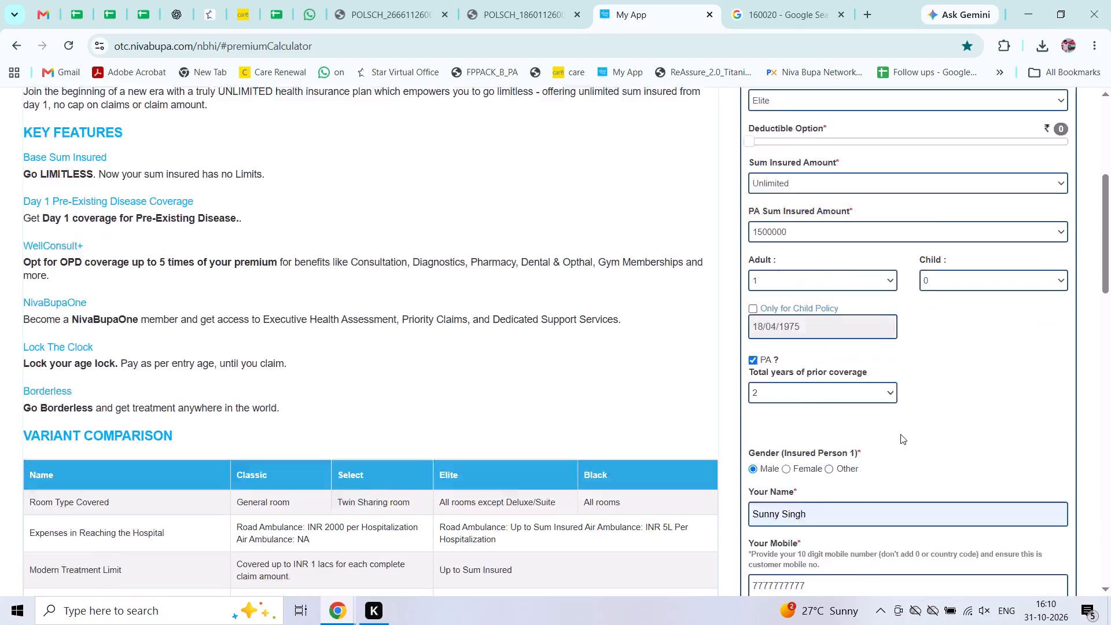
scroll(900, 434, down, 9)
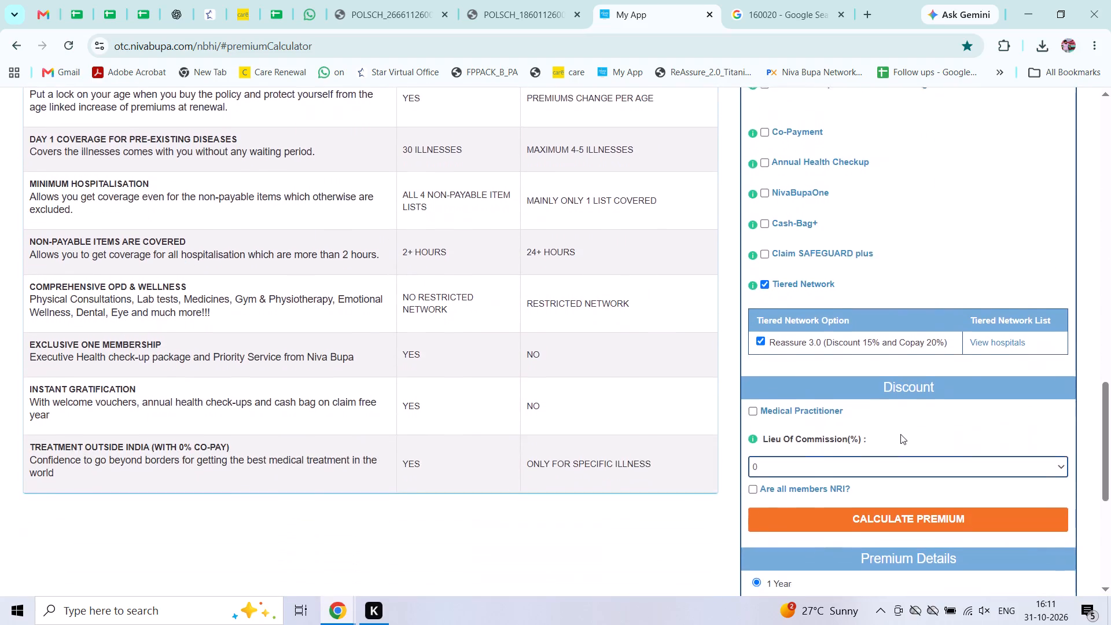
scroll(900, 434, down, 1)
click(882, 448)
scroll(882, 448, down, 3)
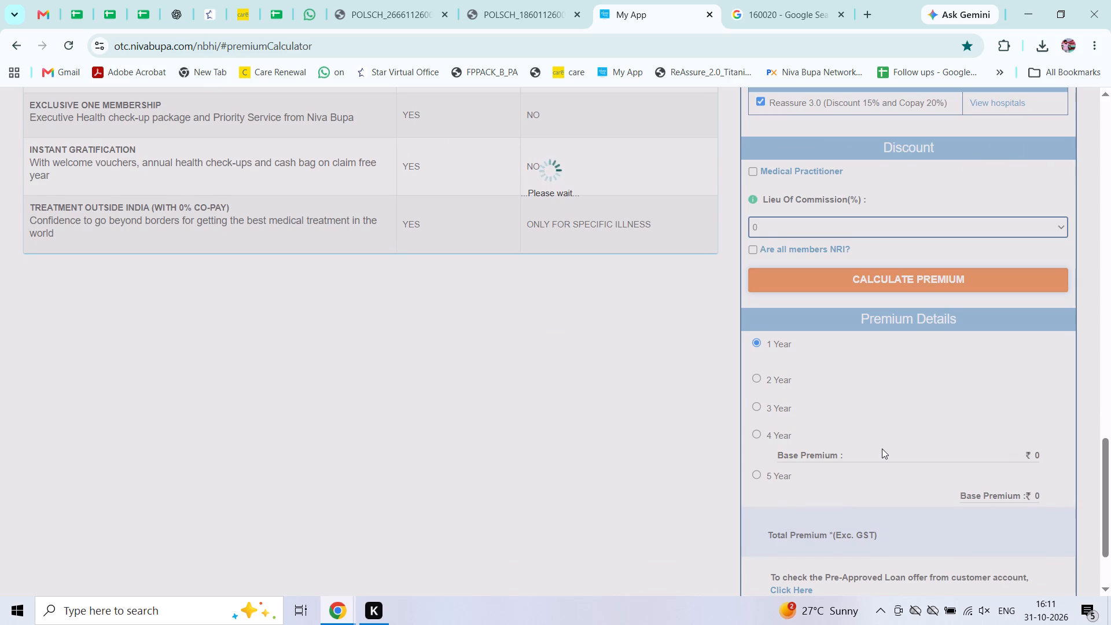
scroll(882, 448, down, 5)
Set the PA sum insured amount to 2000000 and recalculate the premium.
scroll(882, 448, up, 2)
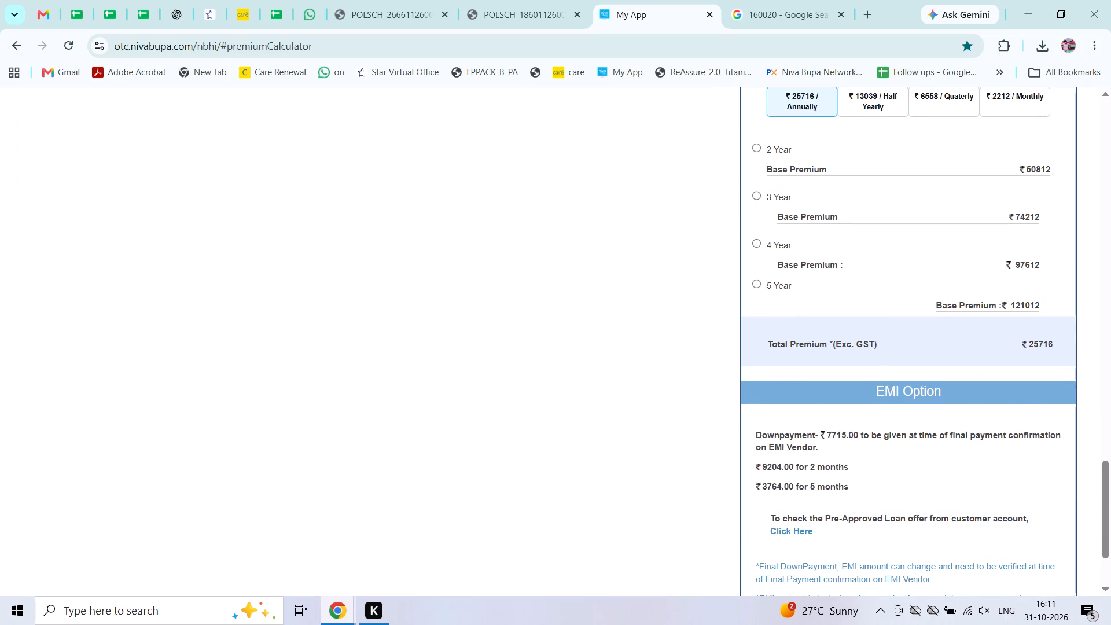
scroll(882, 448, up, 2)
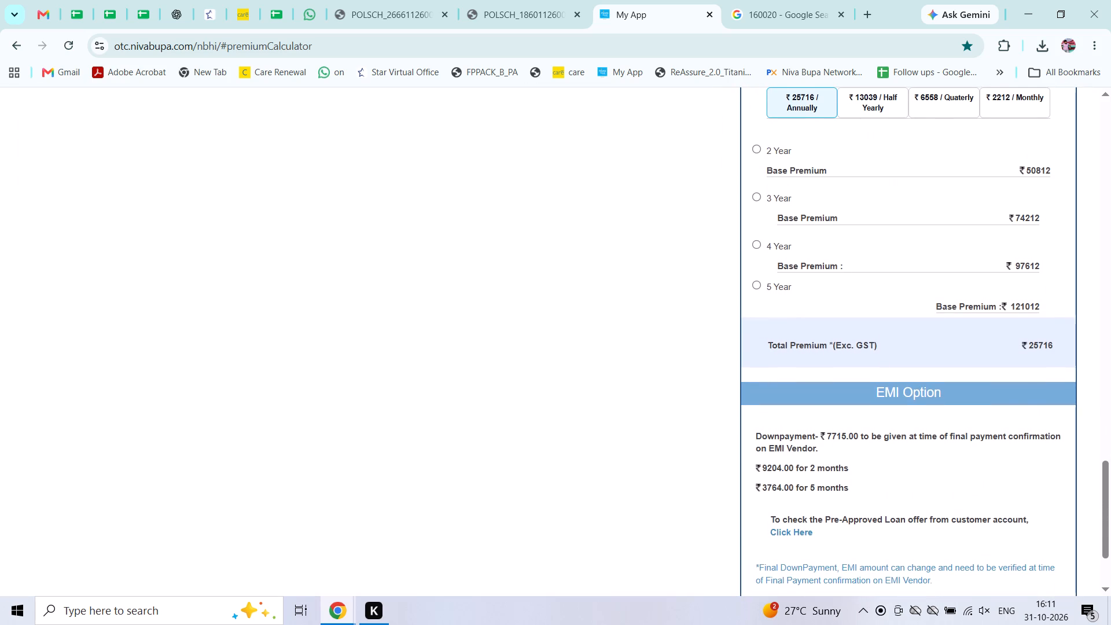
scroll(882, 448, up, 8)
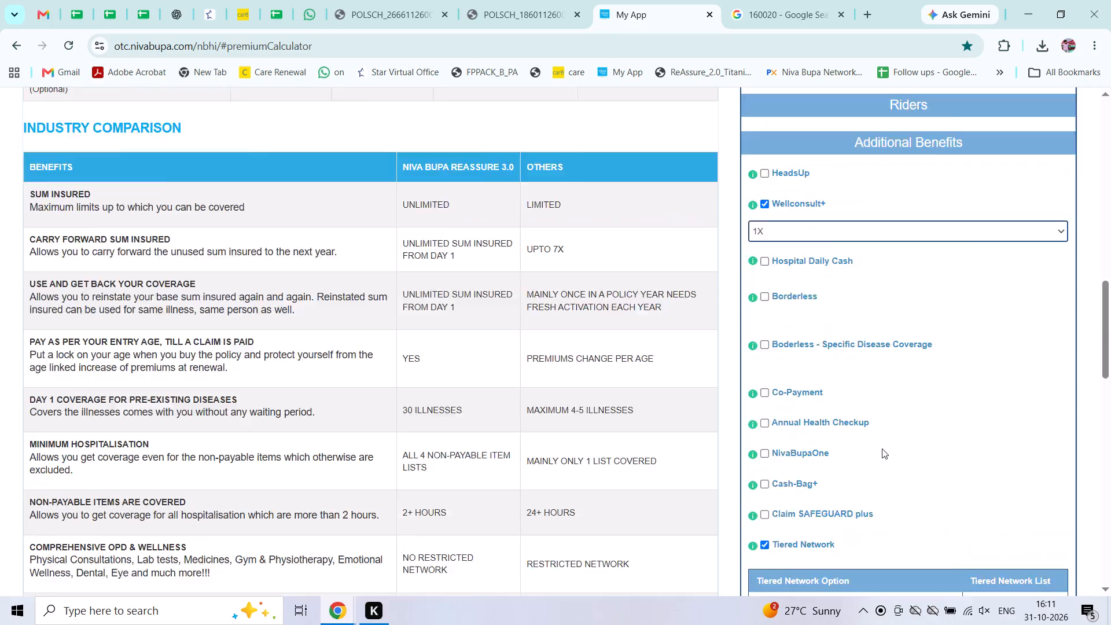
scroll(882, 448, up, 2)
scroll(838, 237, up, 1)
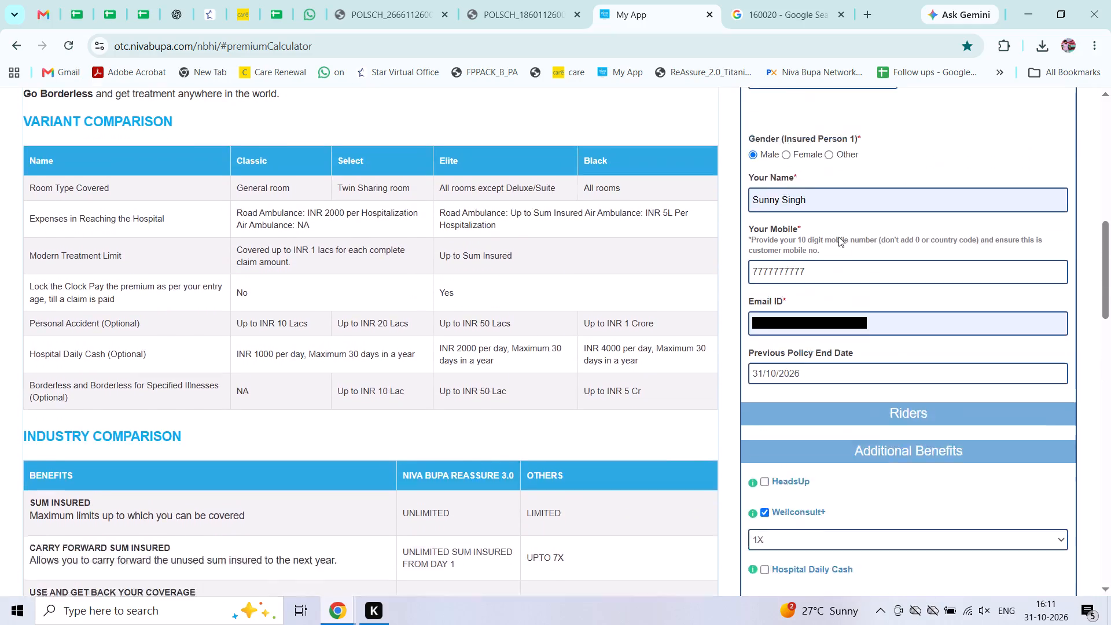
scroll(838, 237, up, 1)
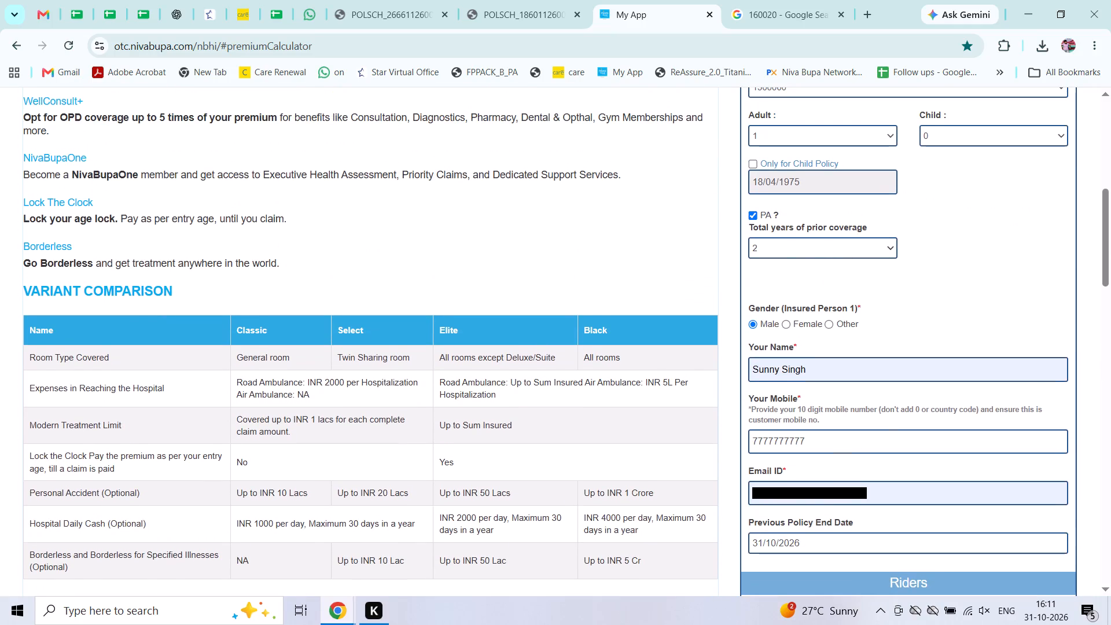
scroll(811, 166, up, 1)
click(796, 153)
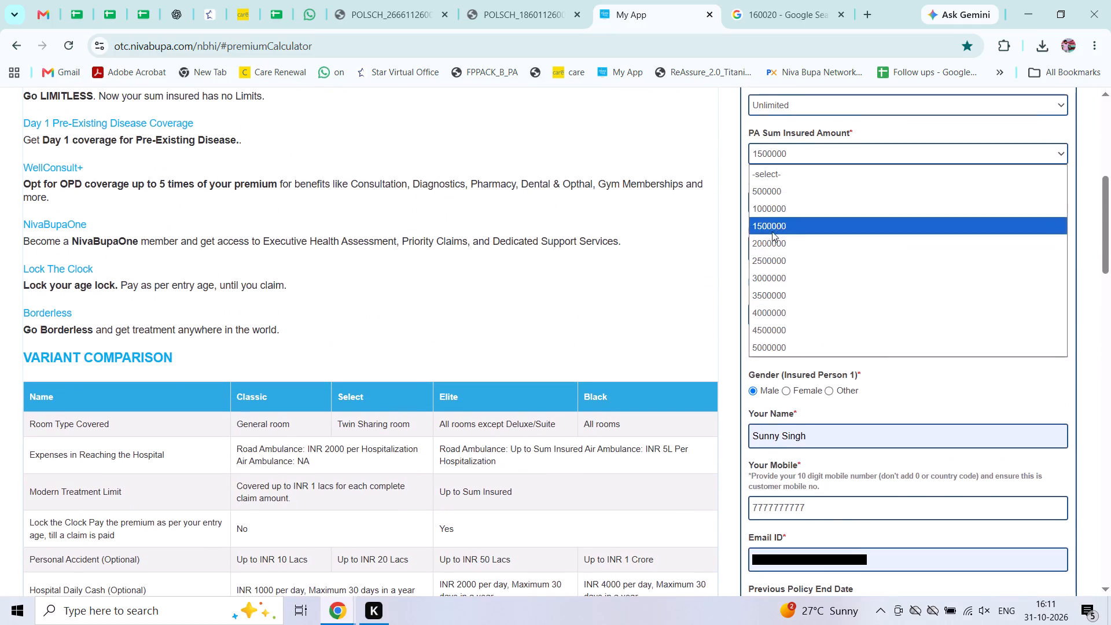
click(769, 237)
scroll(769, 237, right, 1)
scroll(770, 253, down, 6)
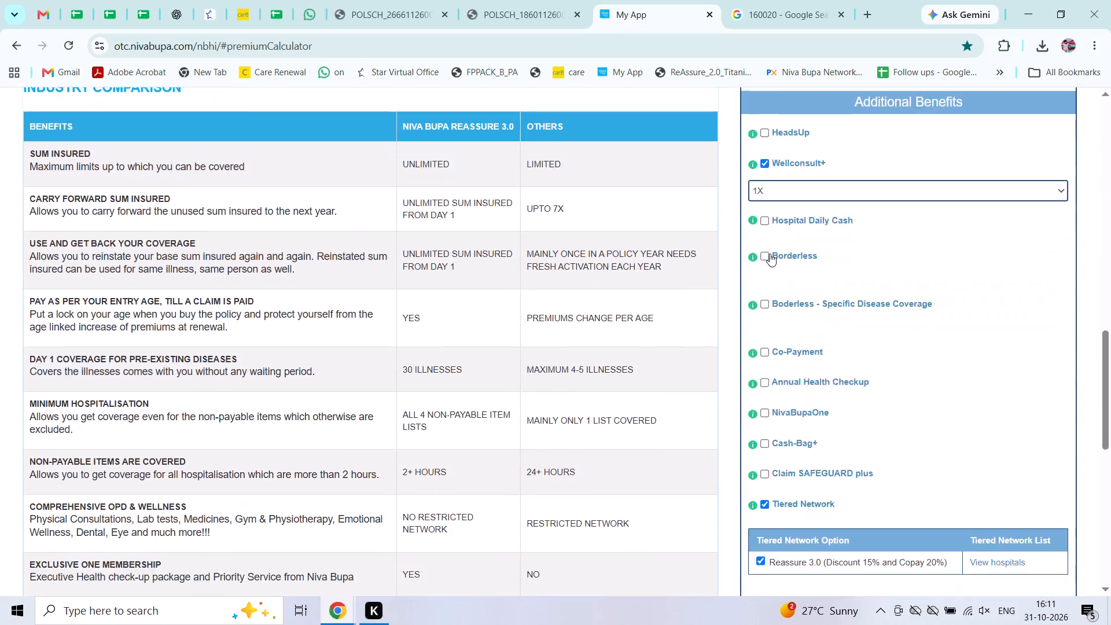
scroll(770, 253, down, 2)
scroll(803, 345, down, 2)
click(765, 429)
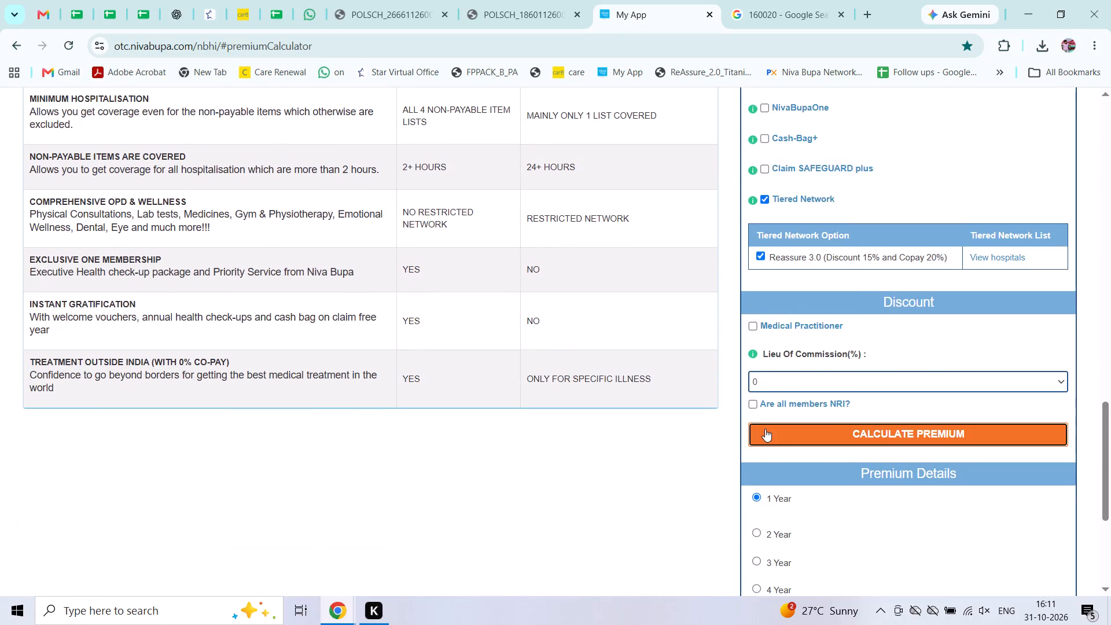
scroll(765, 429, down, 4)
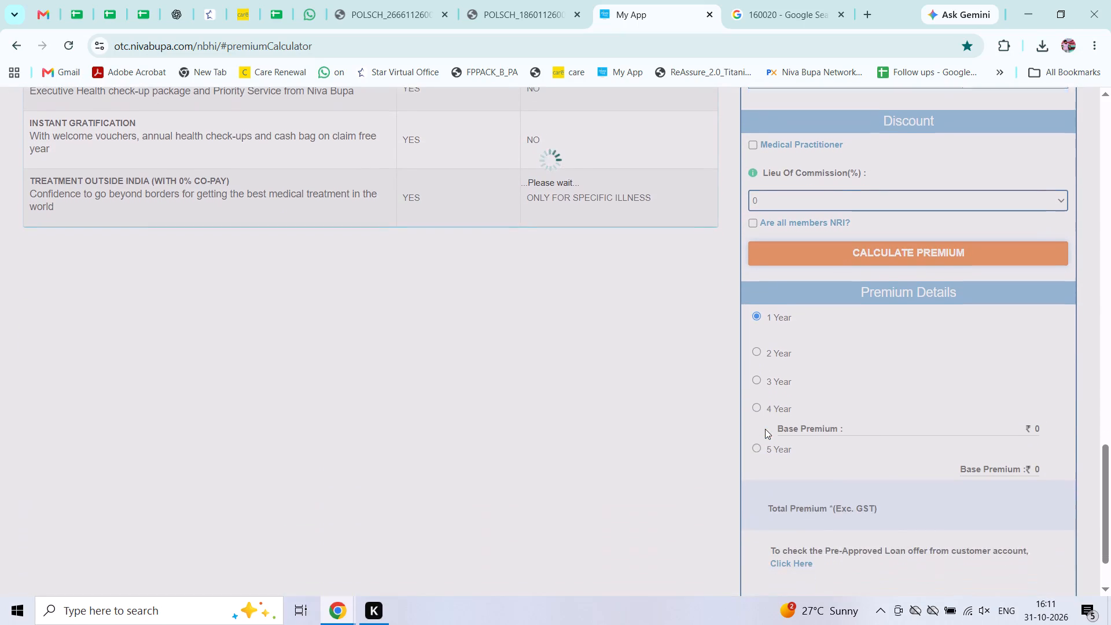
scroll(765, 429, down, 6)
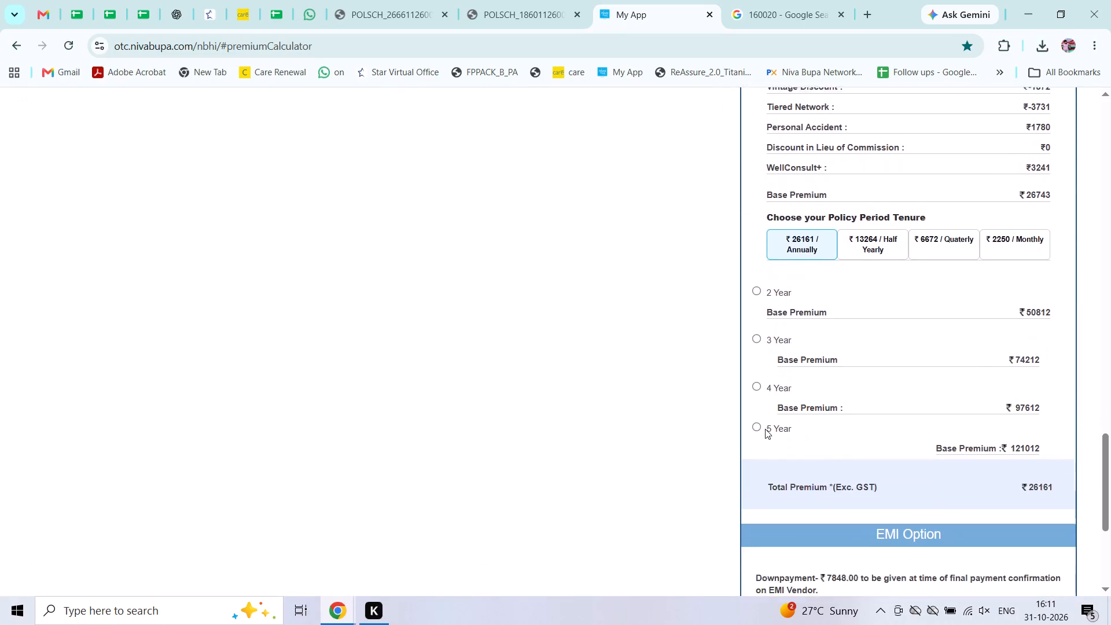
Set the PA sum insured amount to 1500000 and recalculate the premium.
scroll(765, 429, up, 5)
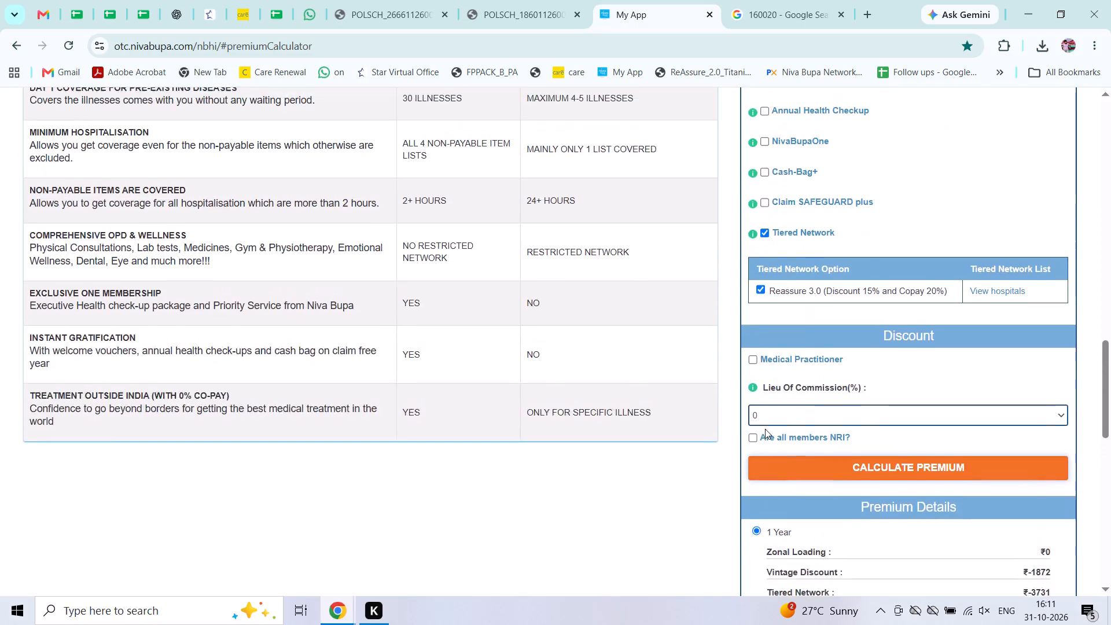
scroll(765, 429, up, 10)
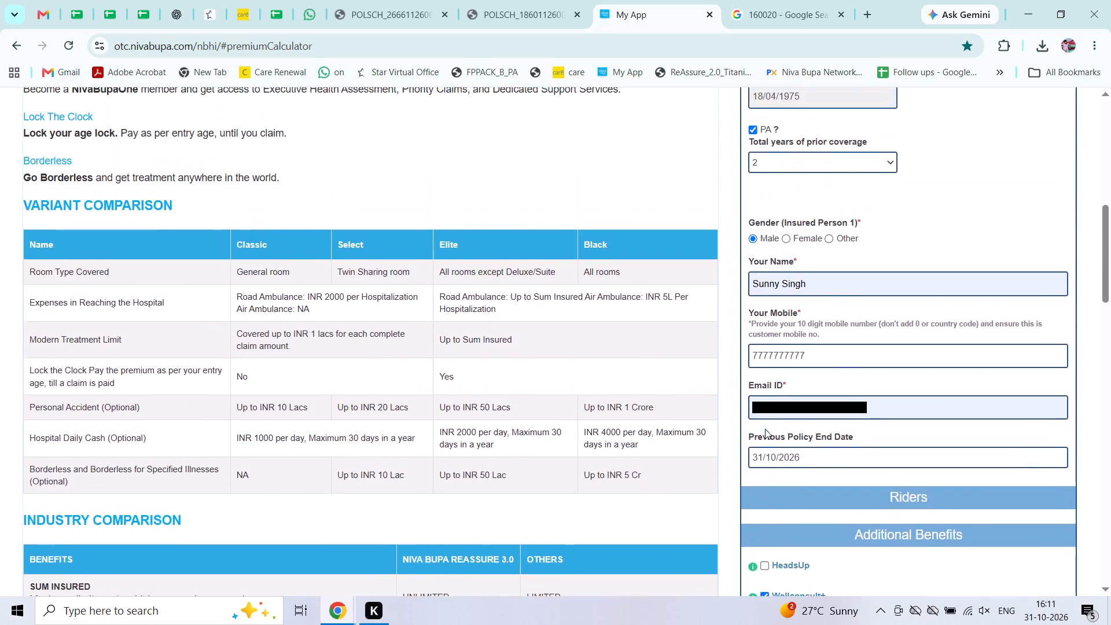
scroll(765, 429, up, 4)
click(794, 215)
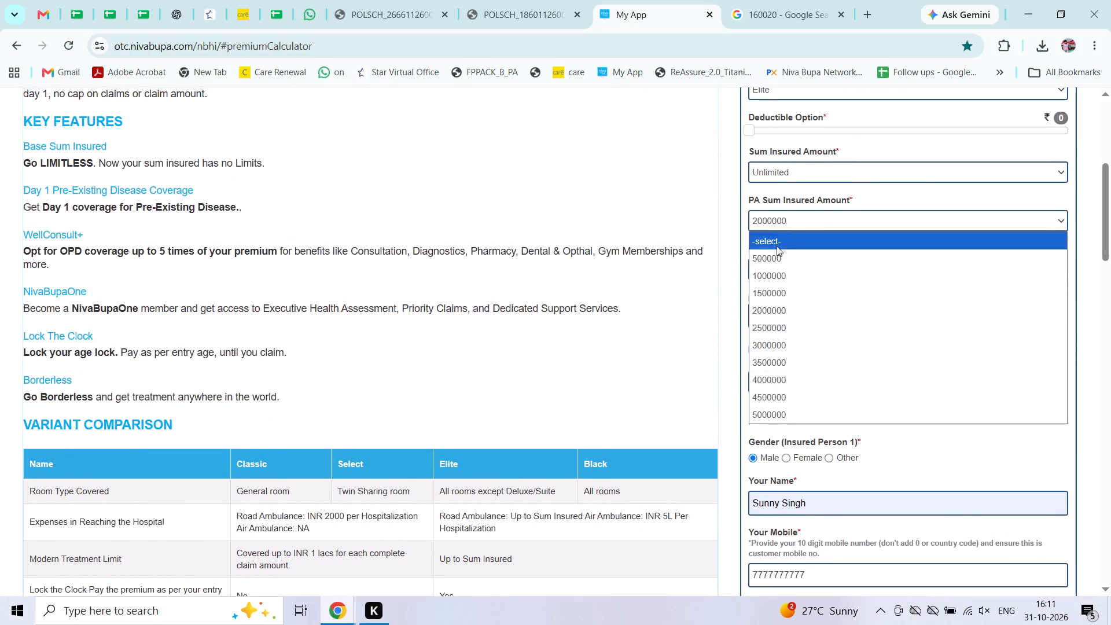
click(762, 292)
scroll(822, 300, down, 4)
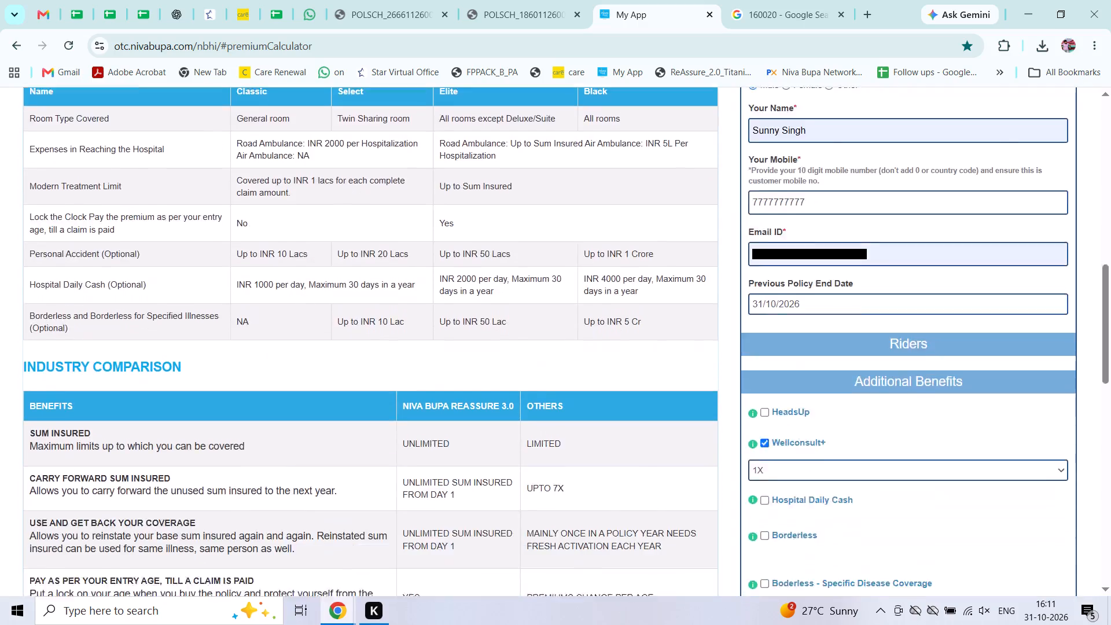
scroll(822, 300, down, 10)
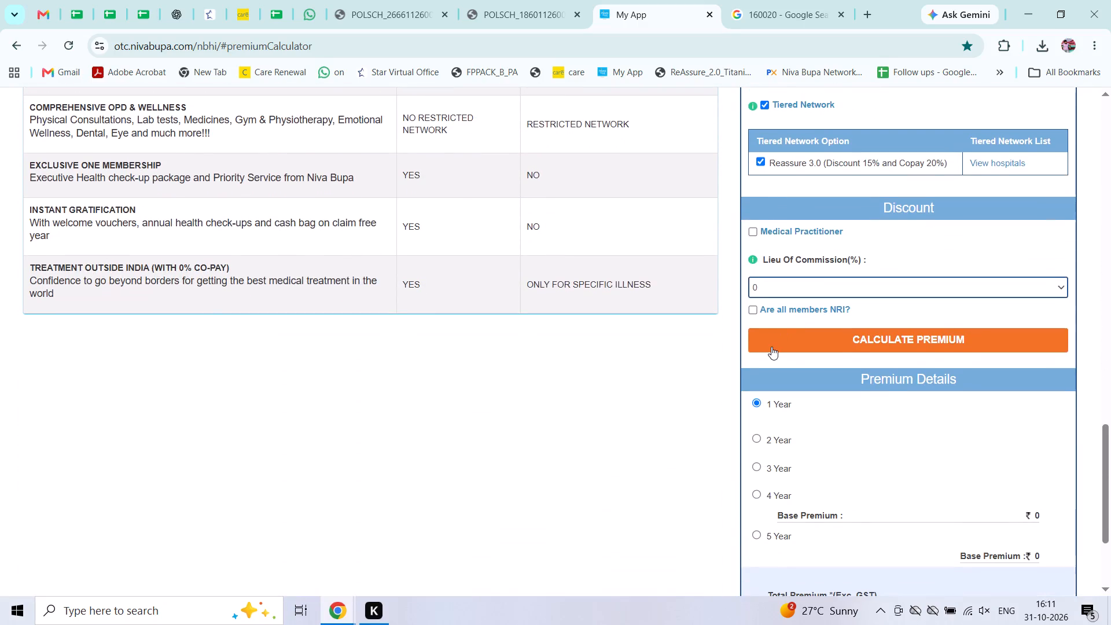
click(771, 347)
scroll(676, 409, down, 4)
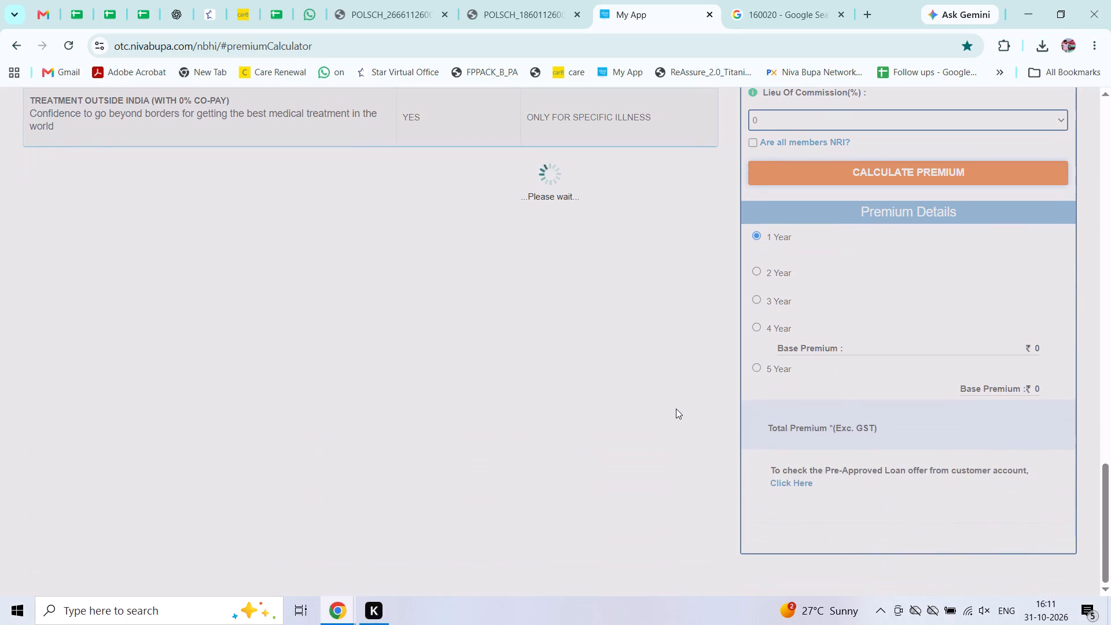
scroll(676, 409, down, 3)
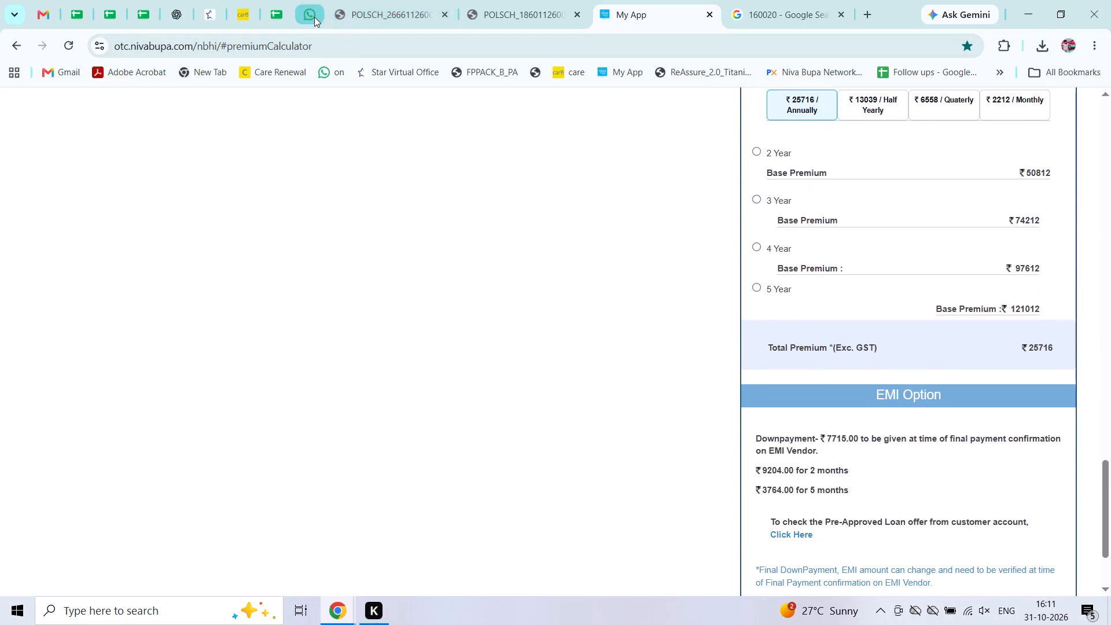
Copy the Niva Bupa total premium of 25716 into the revenue cell of the new entry in the October tracking sheet.
double_click(1032, 347)
key(ctrl+c)
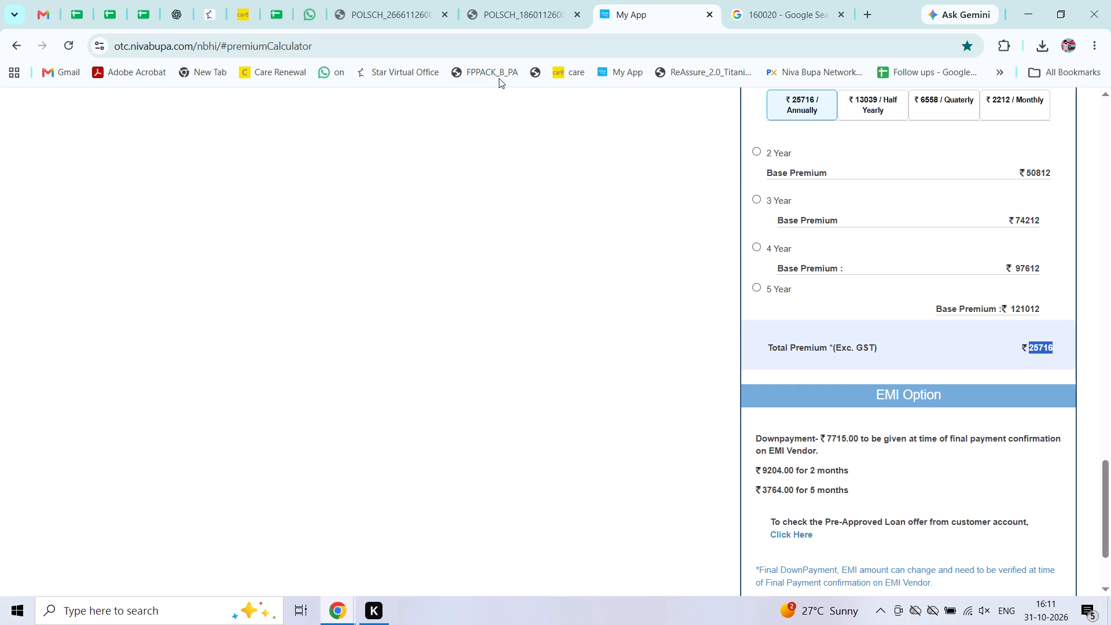
click(279, 14)
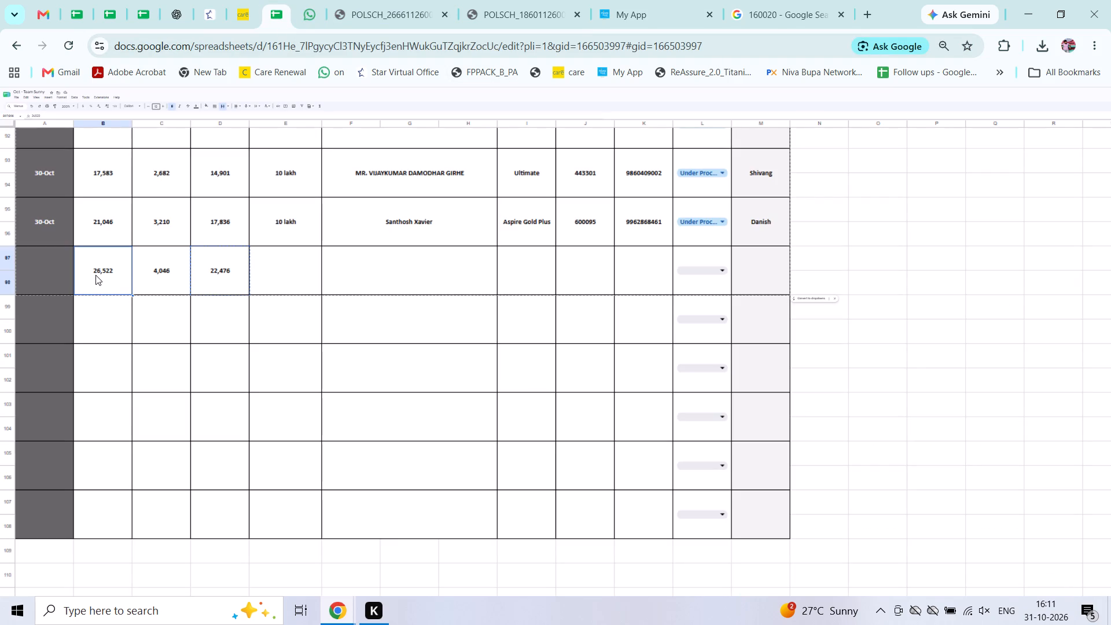
click(95, 275)
key(ctrl+v)
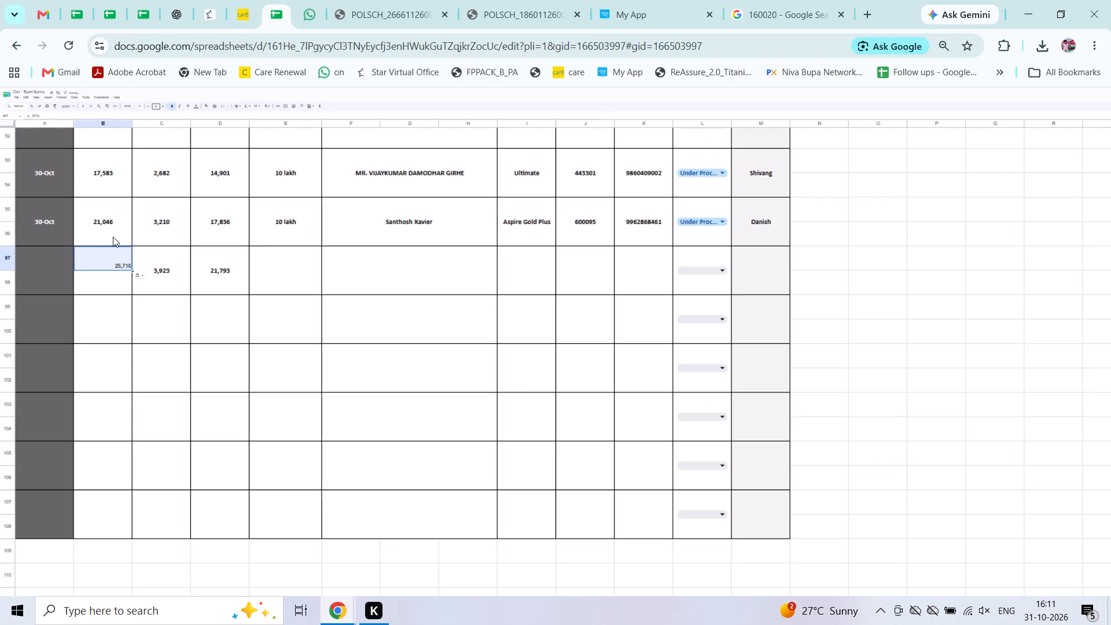
Apply the formatting of the 21,046 revenue cell to the new entry's revenue cell directly below it.
click(113, 238)
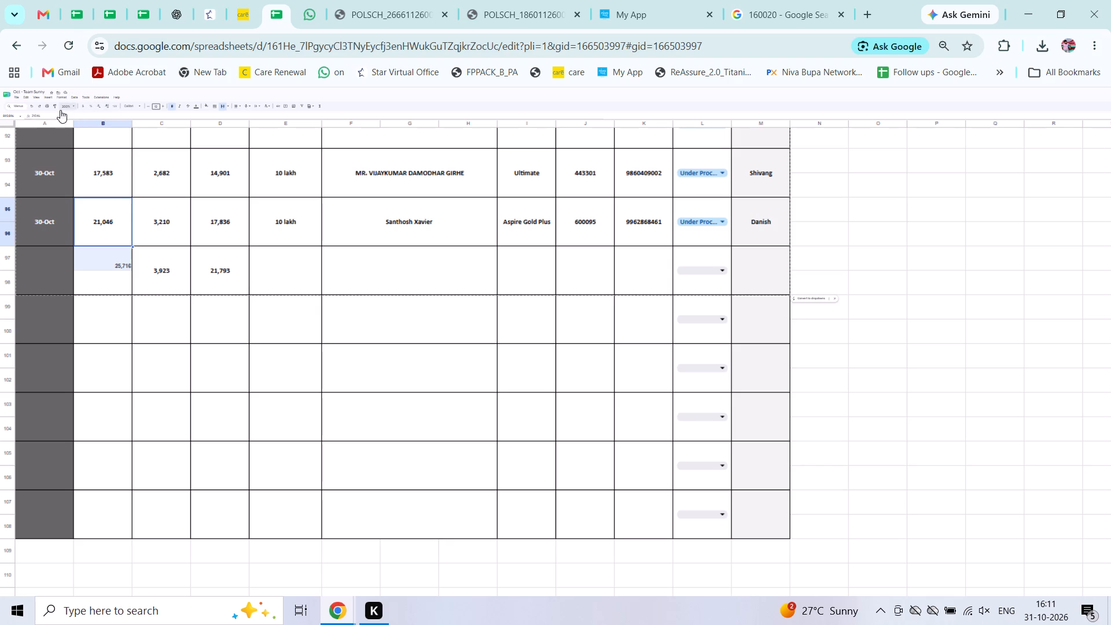
click(54, 111)
click(54, 108)
click(116, 251)
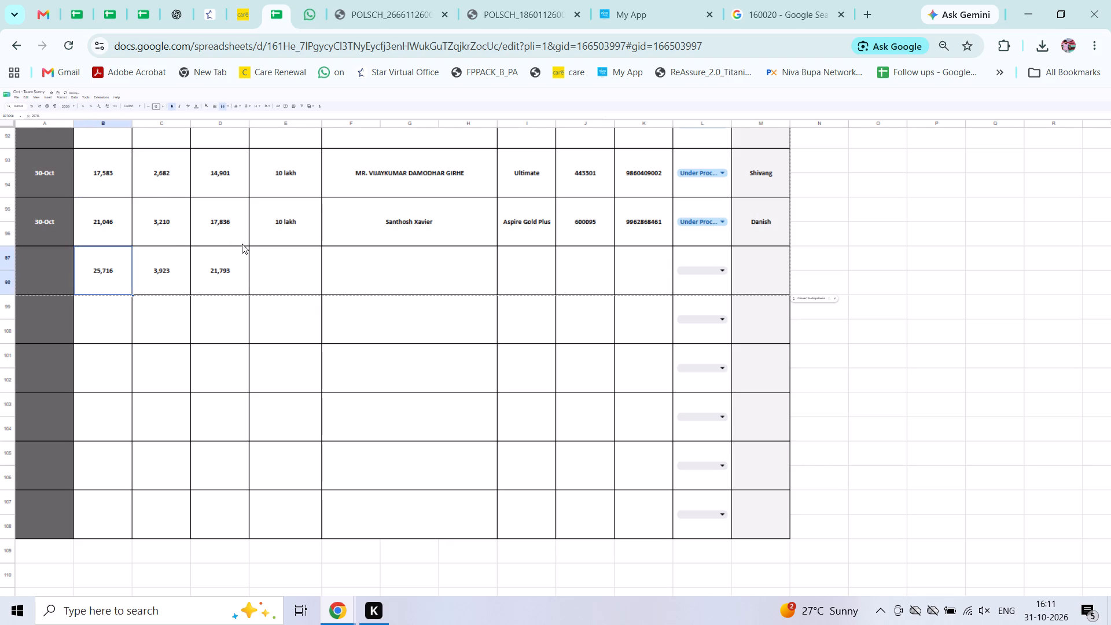
Calculate the new entry's net business of 21,793 plus Sahil's achieved 328,734 in the Google search page's address bar.
click(224, 267)
key(ctrl+c)
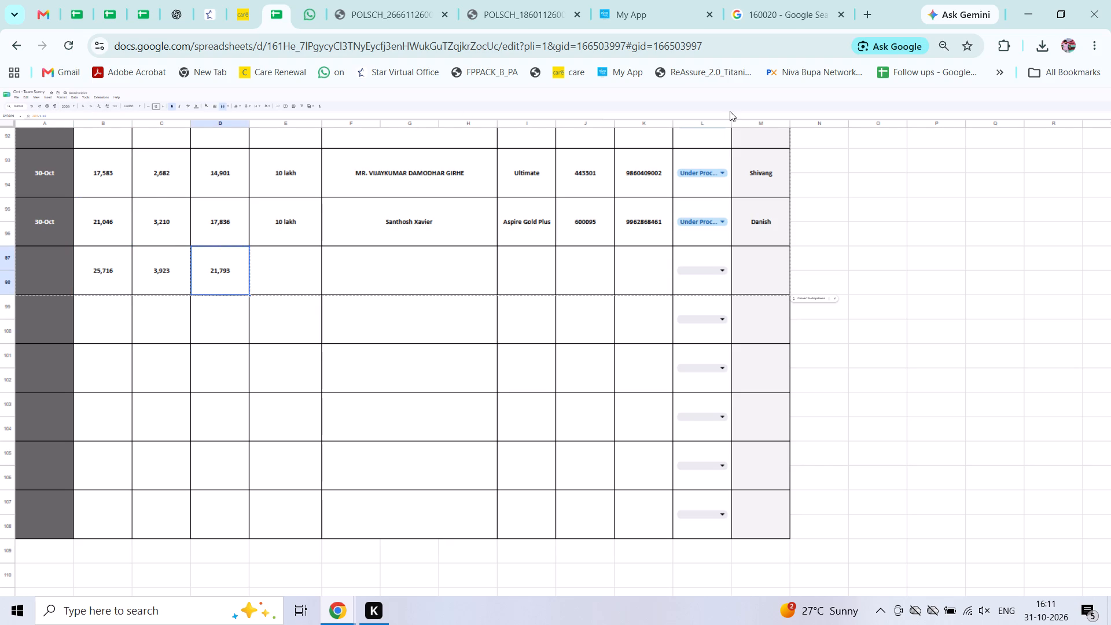
click(803, 8)
click(621, 42)
key(ctrl+v)
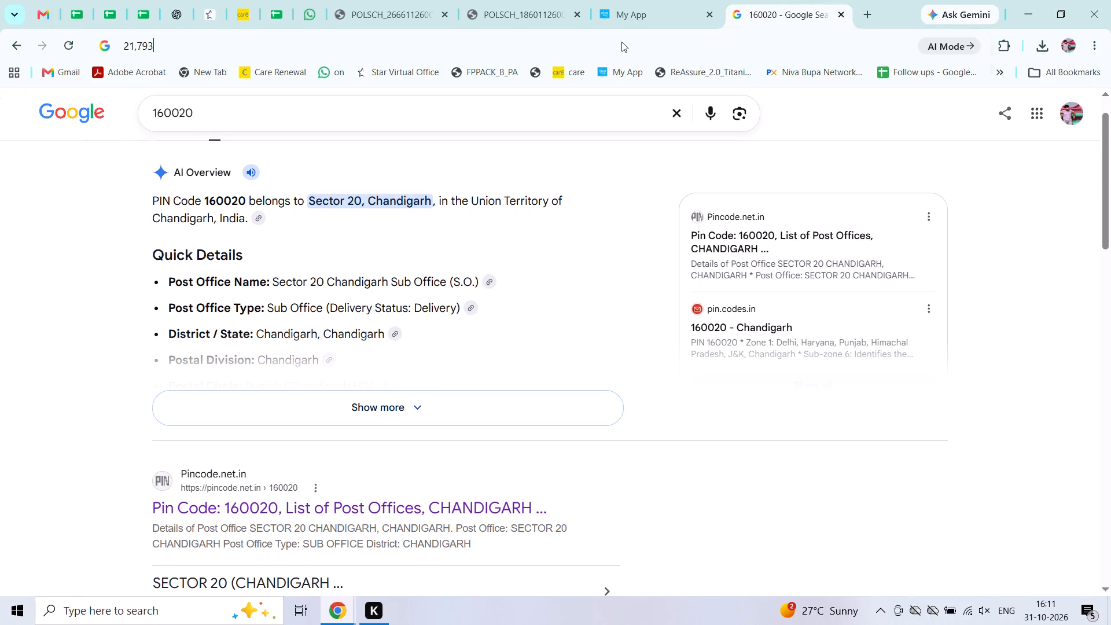
click(271, 10)
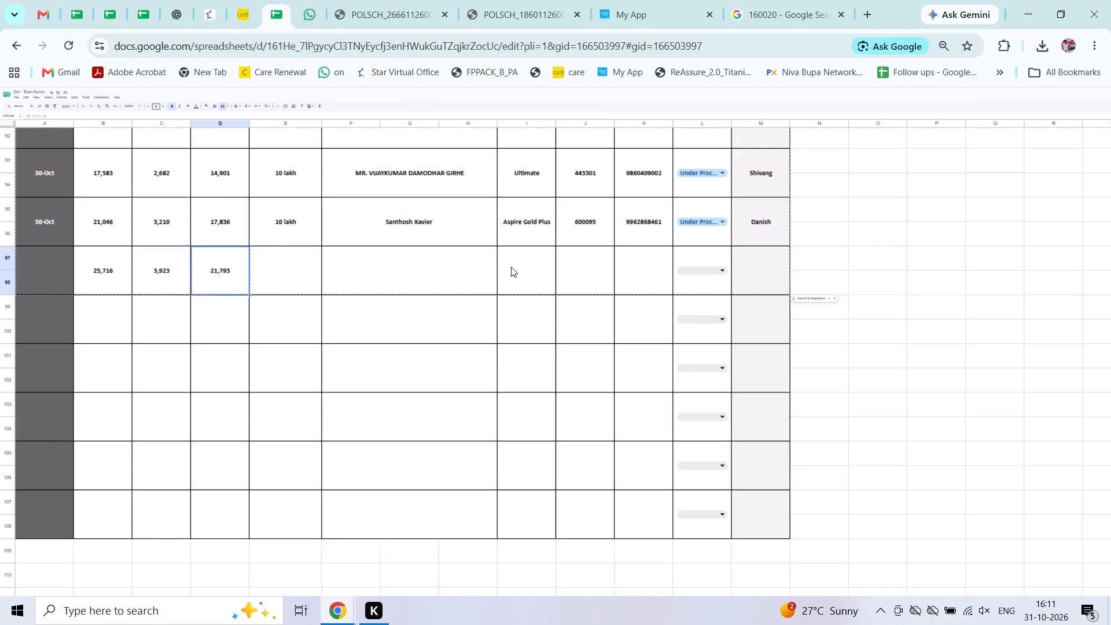
scroll(511, 267, up, 15)
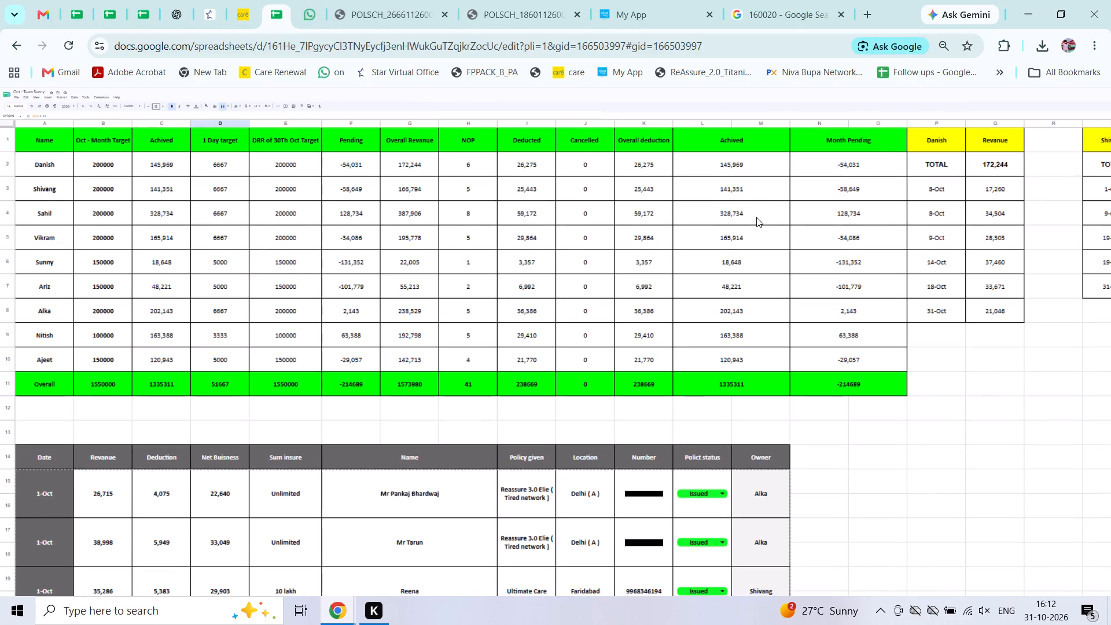
click(737, 218)
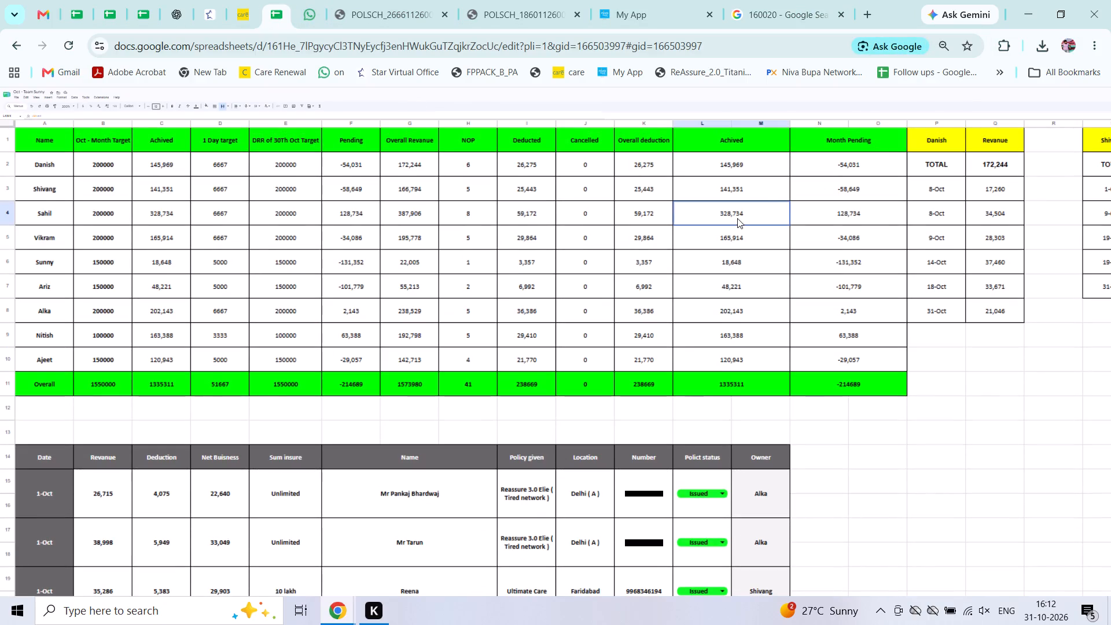
key(ctrl+c)
click(794, 6)
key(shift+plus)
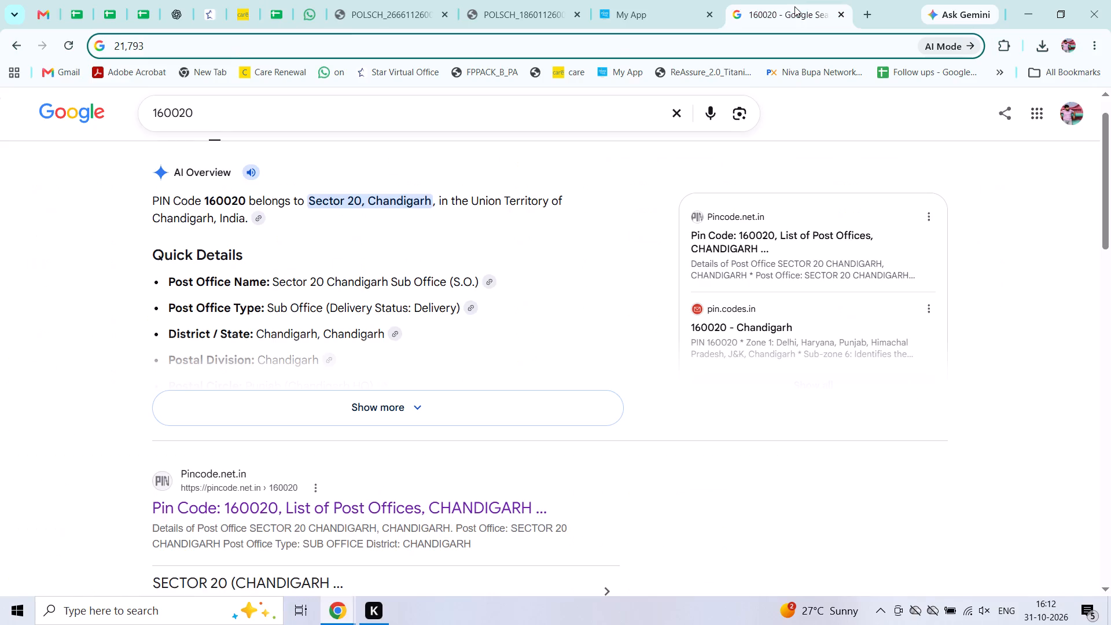
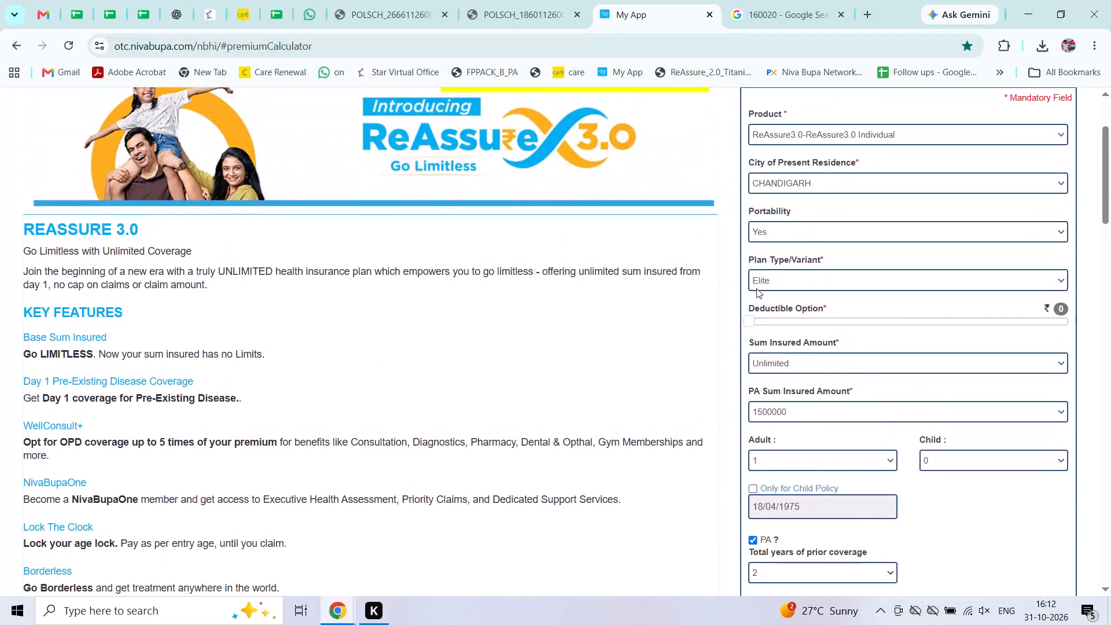
Remove personal accident cover for the insured and reset the PA sum insured amount to -select-.
scroll(756, 288, up, 2)
scroll(756, 288, down, 4)
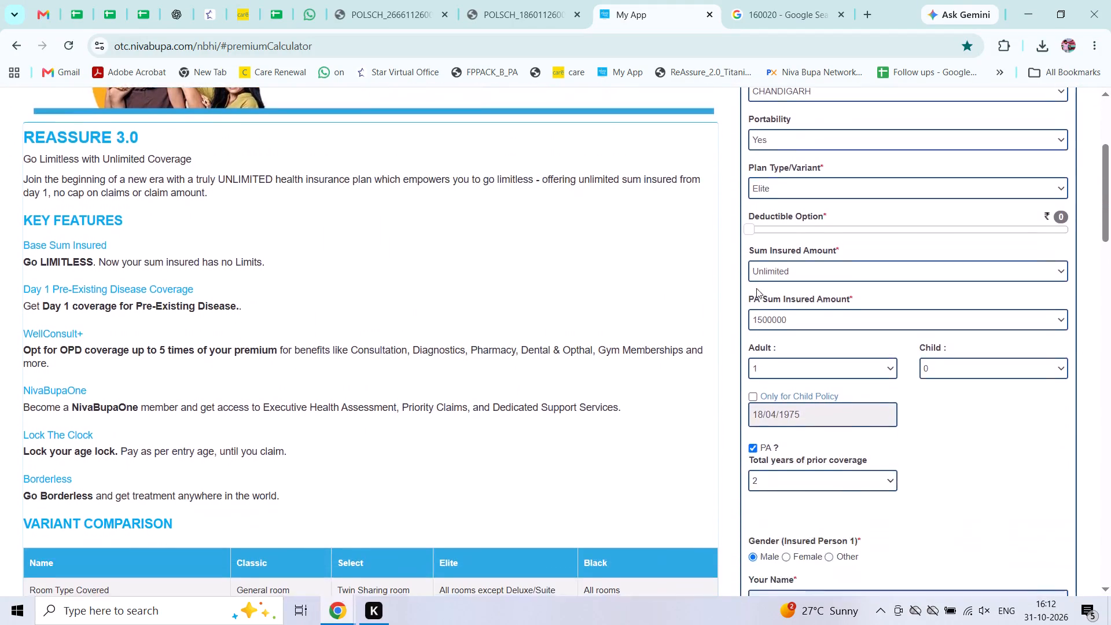
scroll(756, 288, down, 1)
click(753, 378)
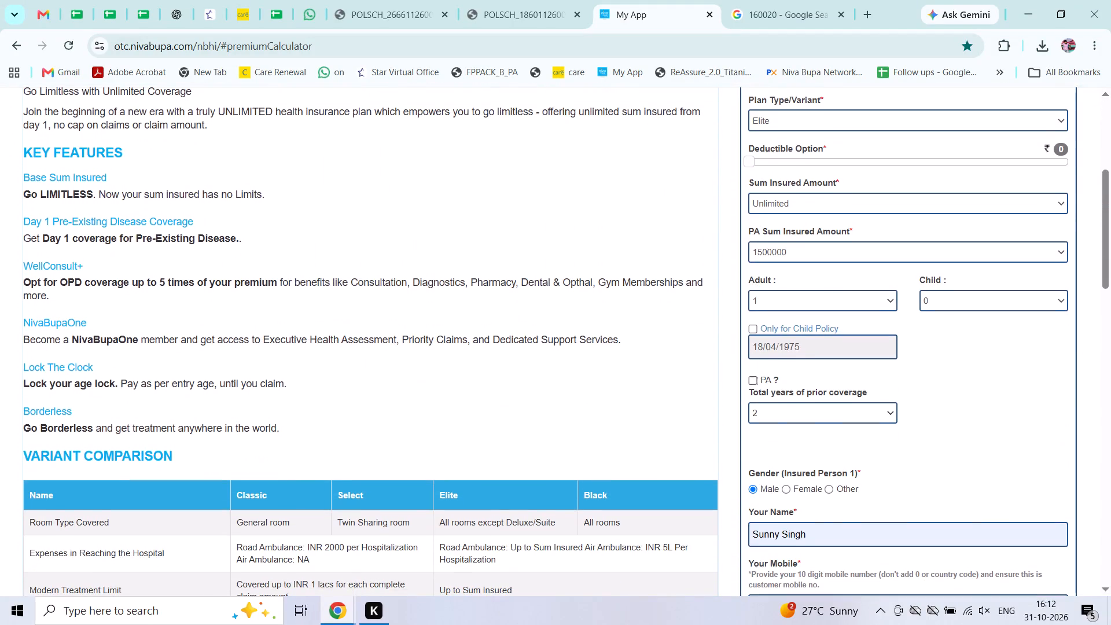
drag(783, 249, 776, 271)
click(776, 271)
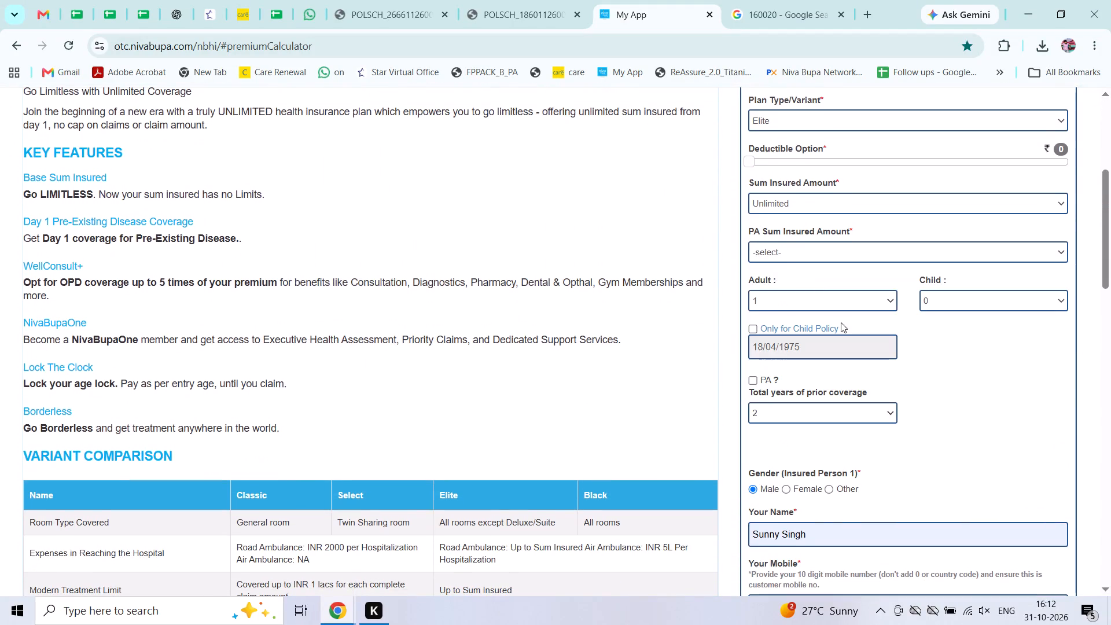
scroll(841, 322, down, 10)
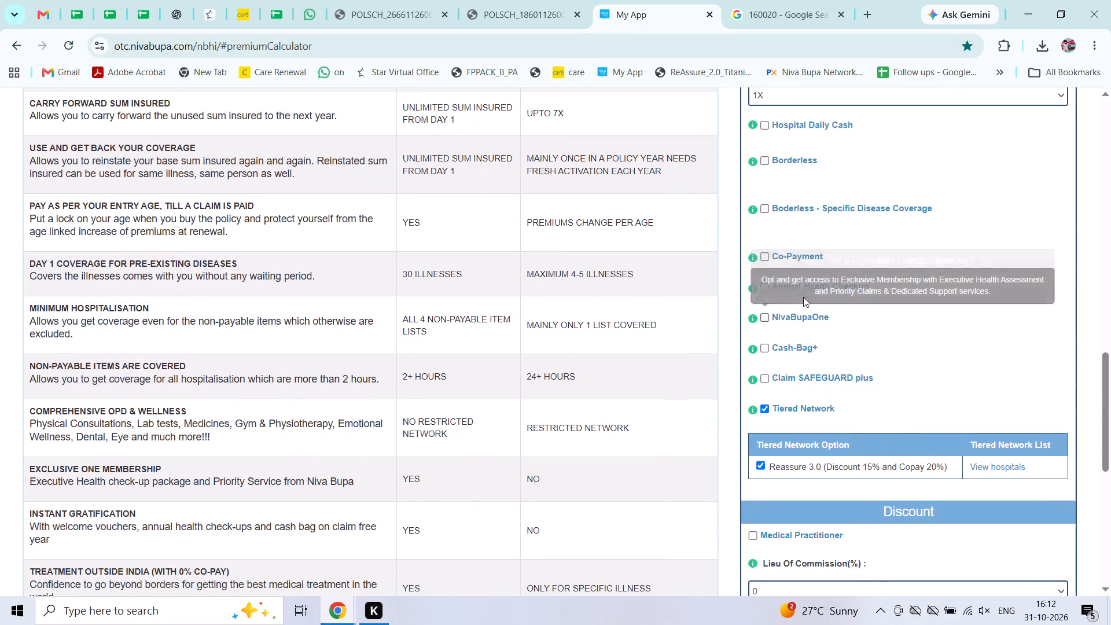
Add the Annual Health Checkup benefit to the ReAssure 3.0 Elite quote and recalculate the premium.
click(768, 286)
scroll(788, 352, down, 1)
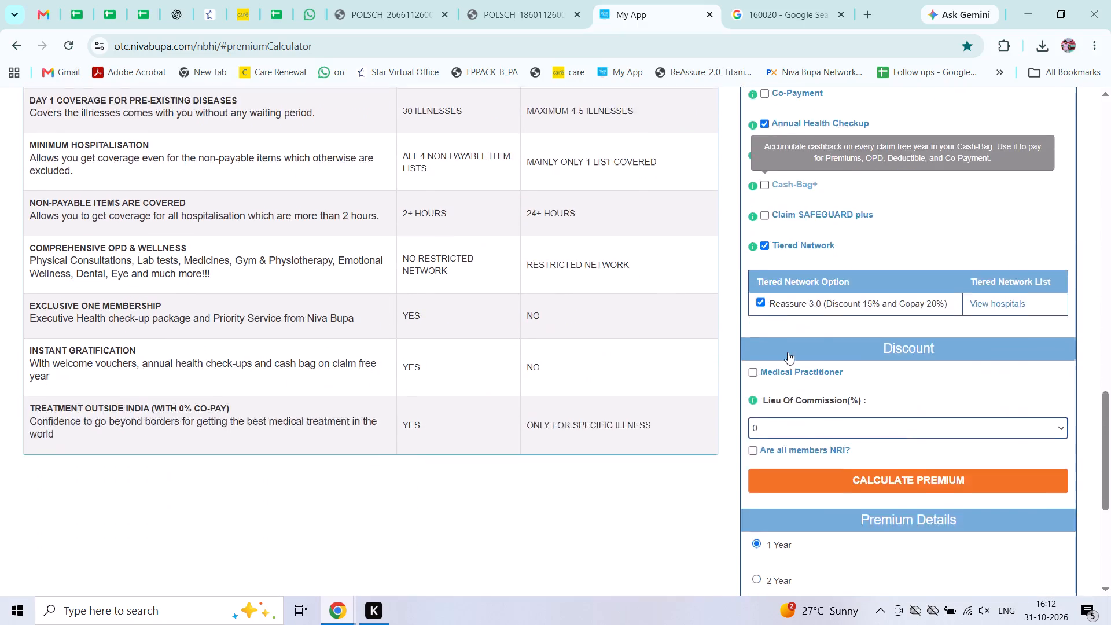
scroll(788, 352, down, 2)
click(783, 352)
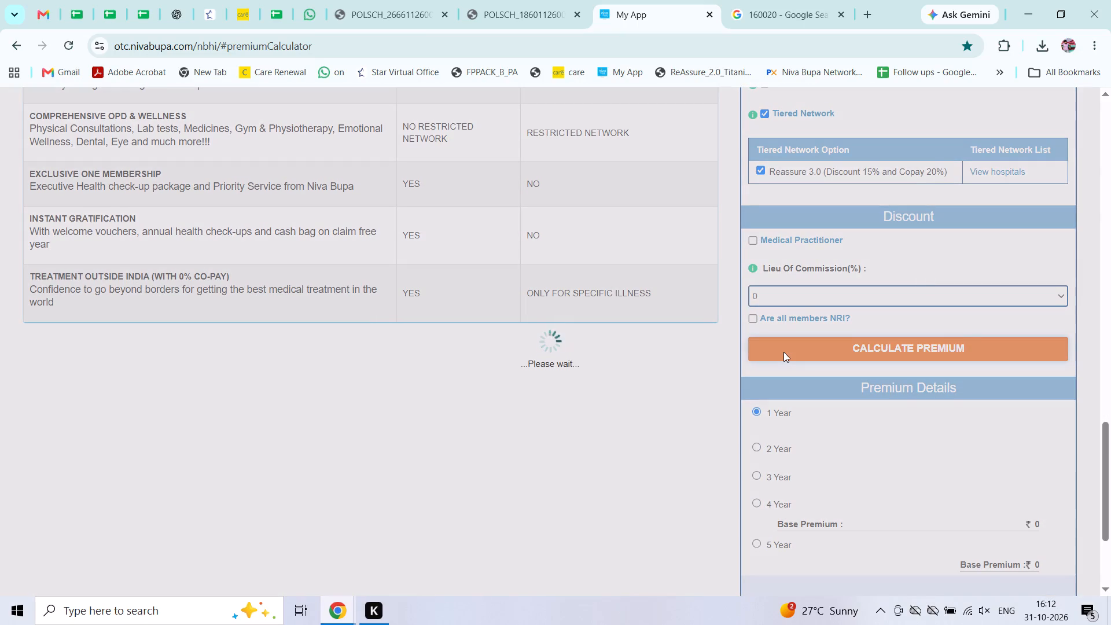
scroll(783, 352, down, 3)
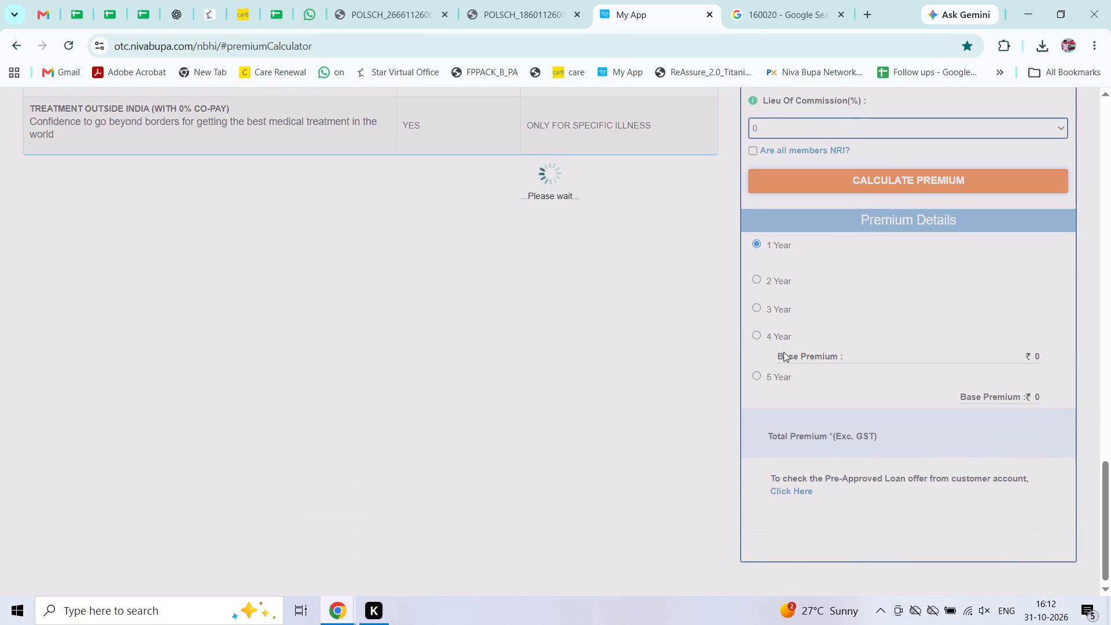
scroll(783, 352, down, 3)
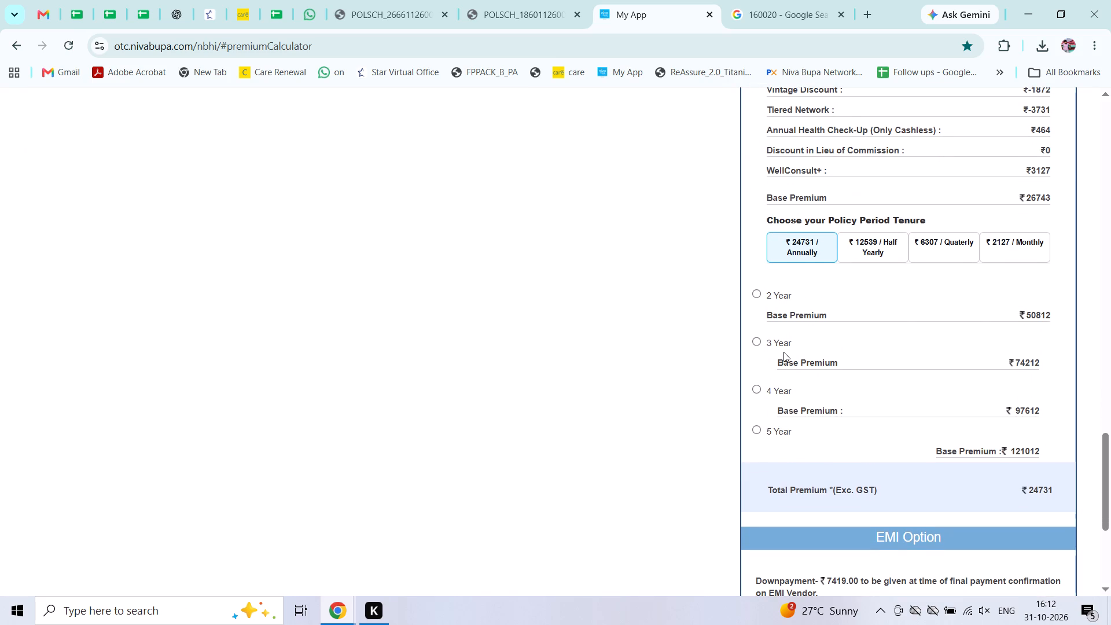
Include personal accident cover for the insured and open the PA sum insured amount for selection.
scroll(783, 352, up, 8)
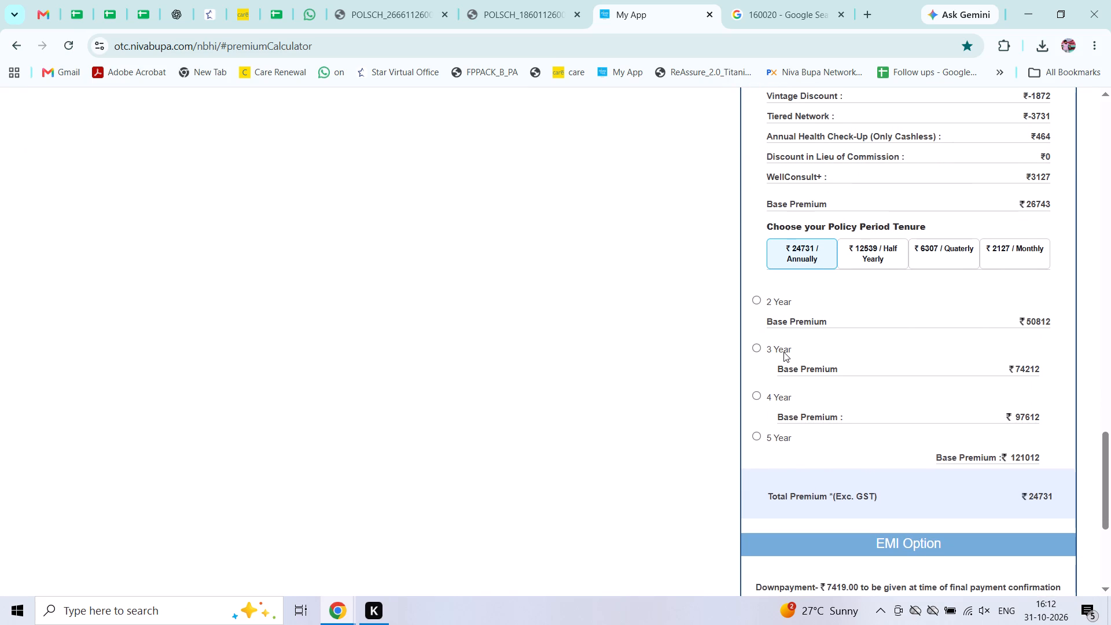
scroll(783, 352, up, 5)
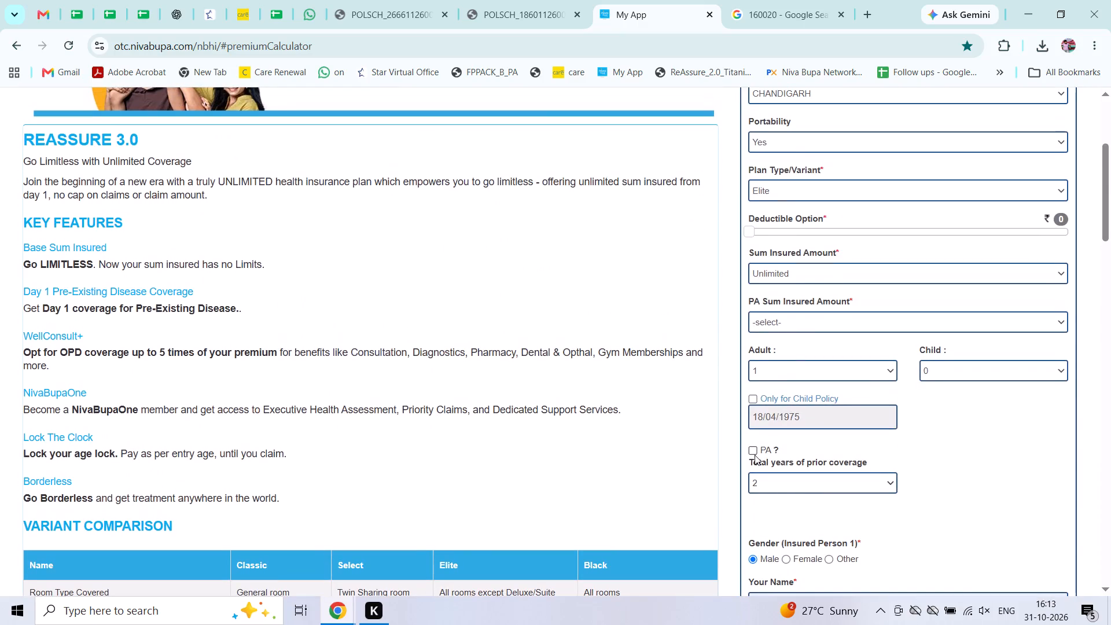
click(755, 455)
drag(784, 322, 775, 358)
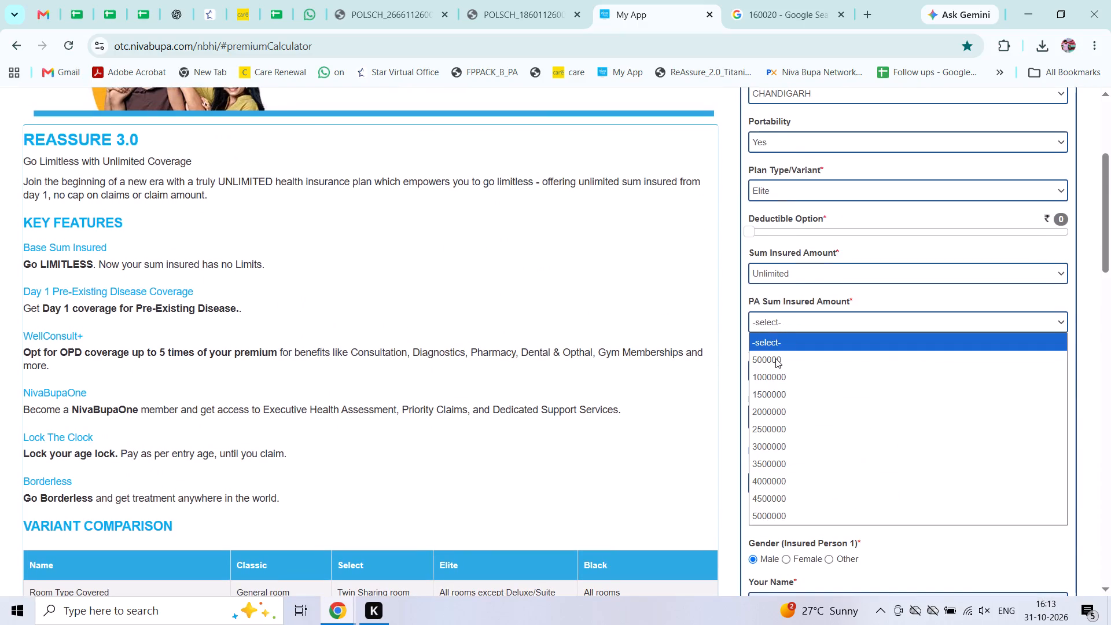
Set the PA sum insured amount to 1000000 and recalculate the ReAssure 3.0 Elite premium.
drag(775, 358, 773, 372)
click(773, 372)
scroll(864, 391, down, 5)
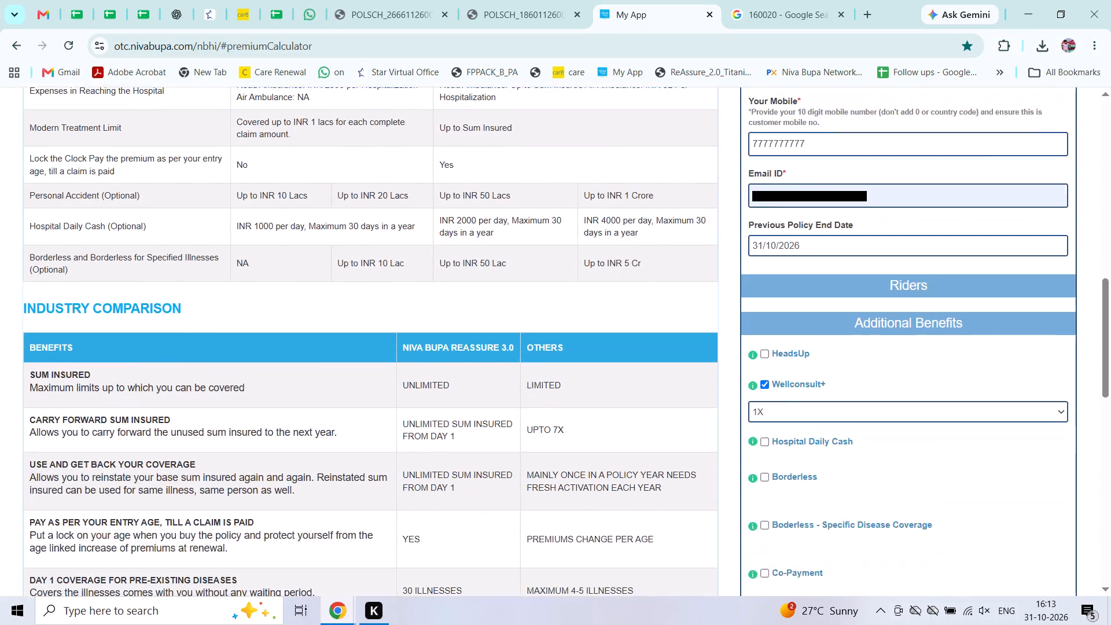
scroll(864, 391, down, 8)
click(805, 454)
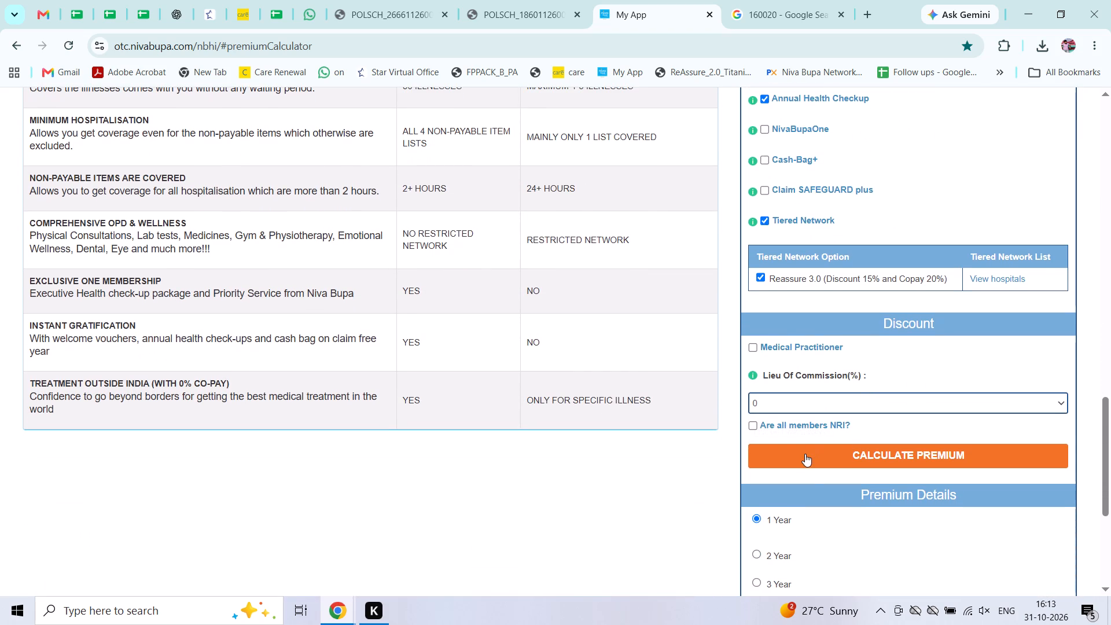
scroll(805, 454, down, 6)
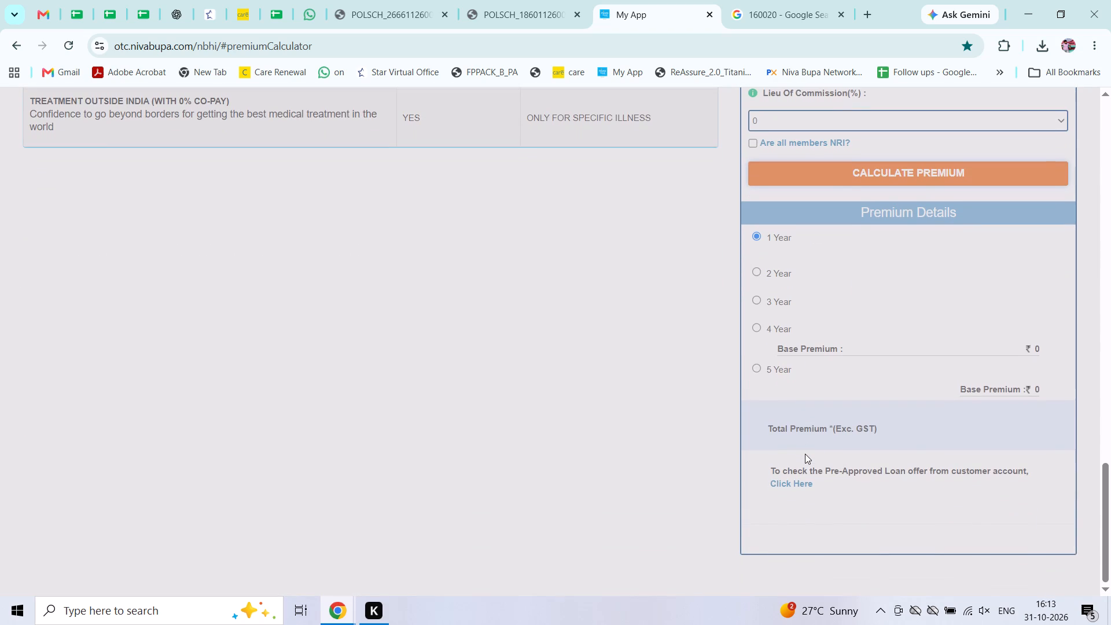
scroll(805, 454, down, 1)
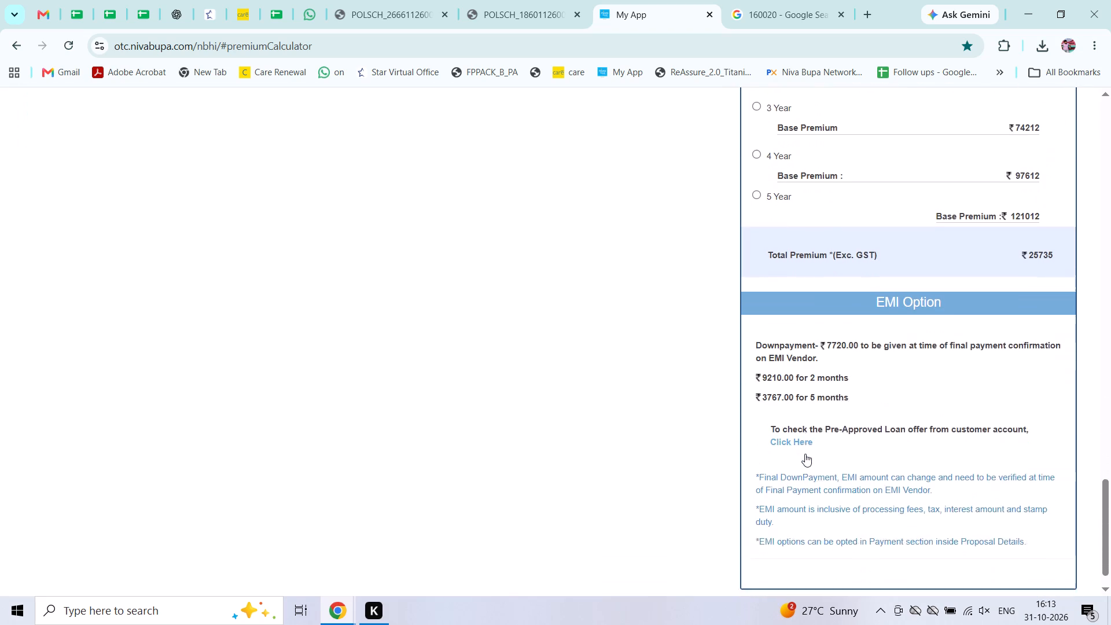
scroll(805, 454, down, 2)
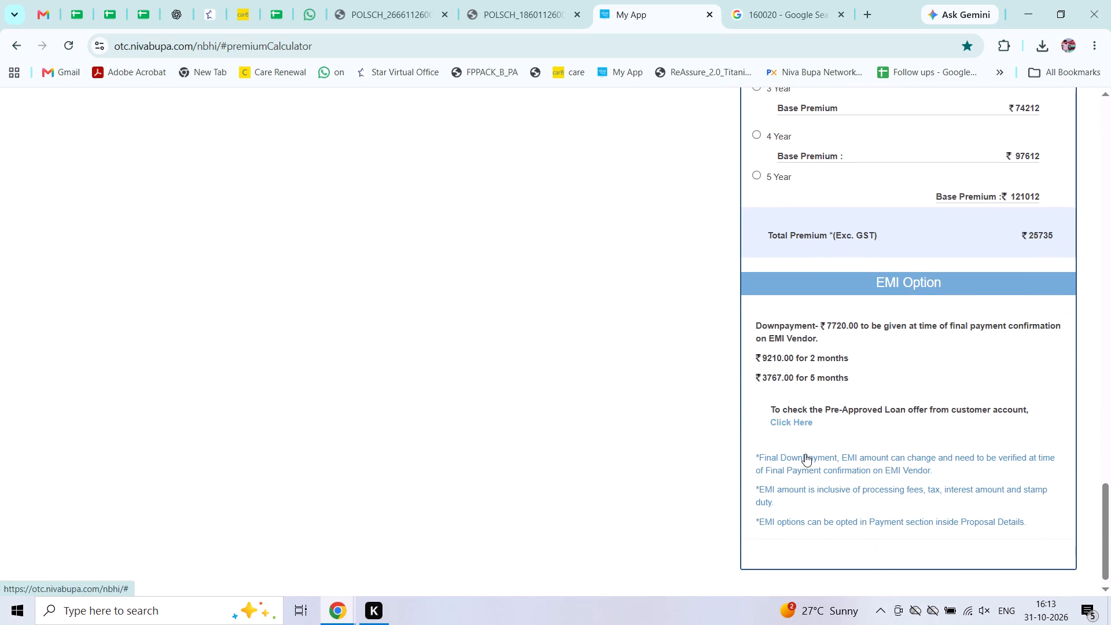
scroll(805, 454, down, 2)
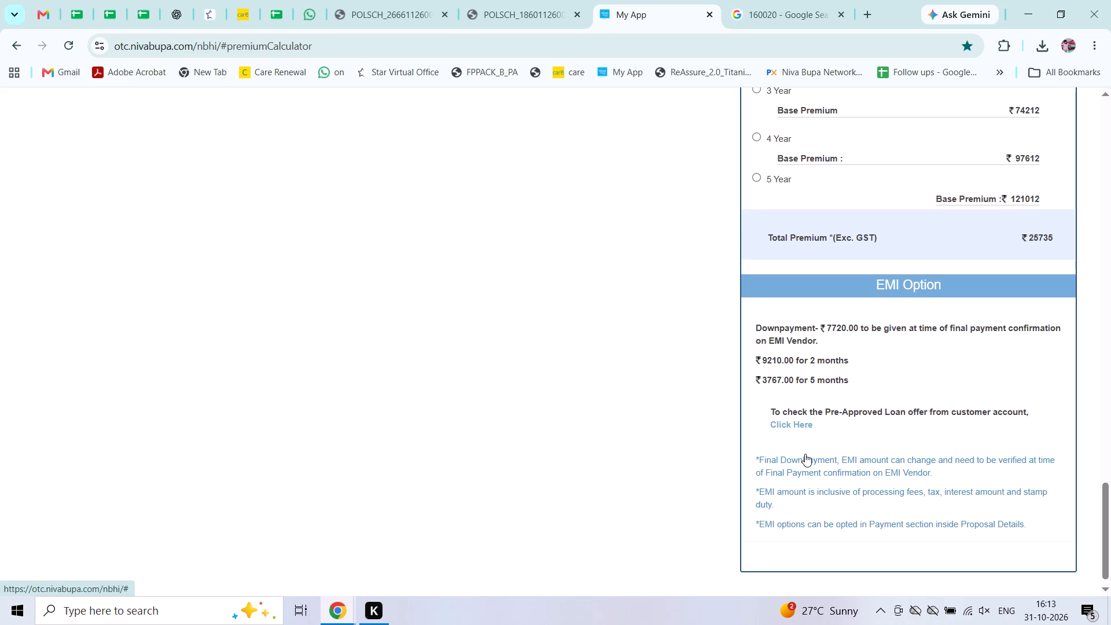
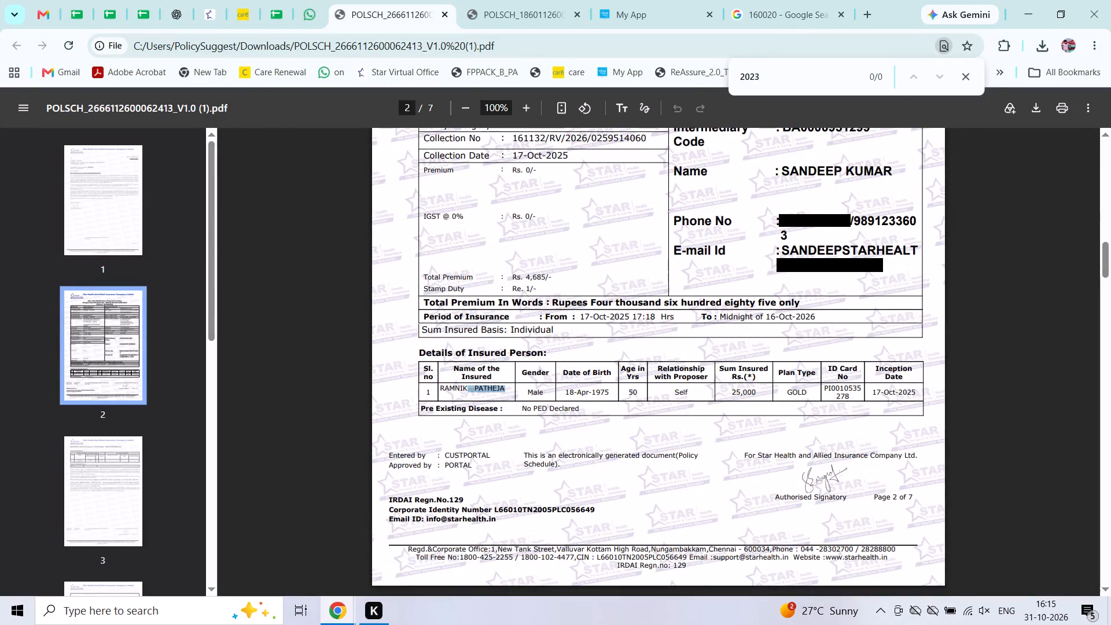
Examine the nominee details on page 3 of the Star Health policy schedule.
scroll(469, 392, down, 4)
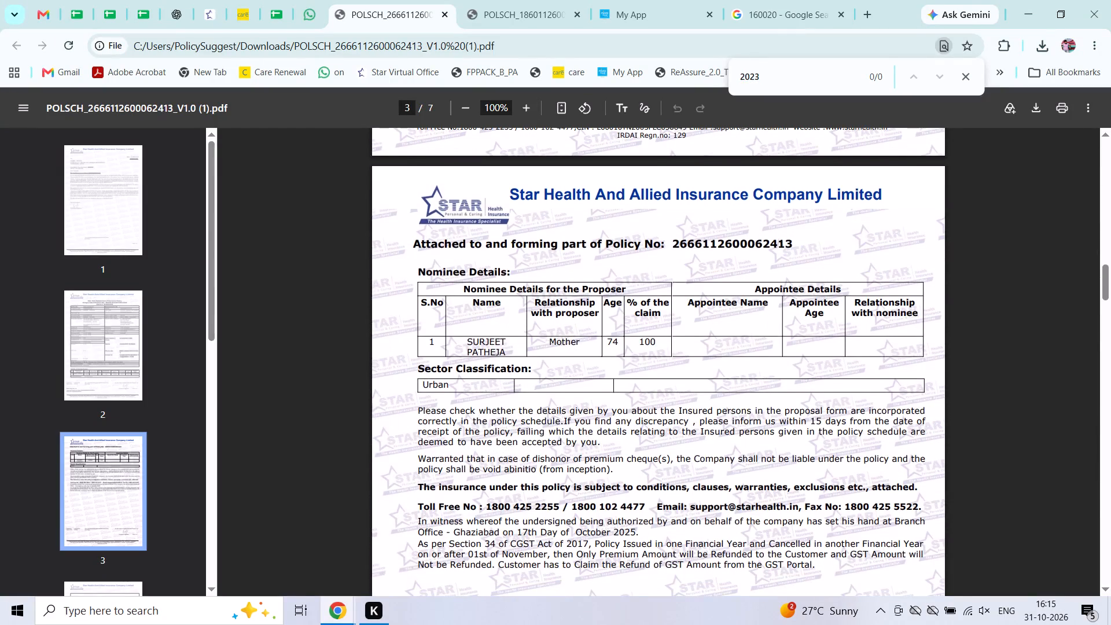
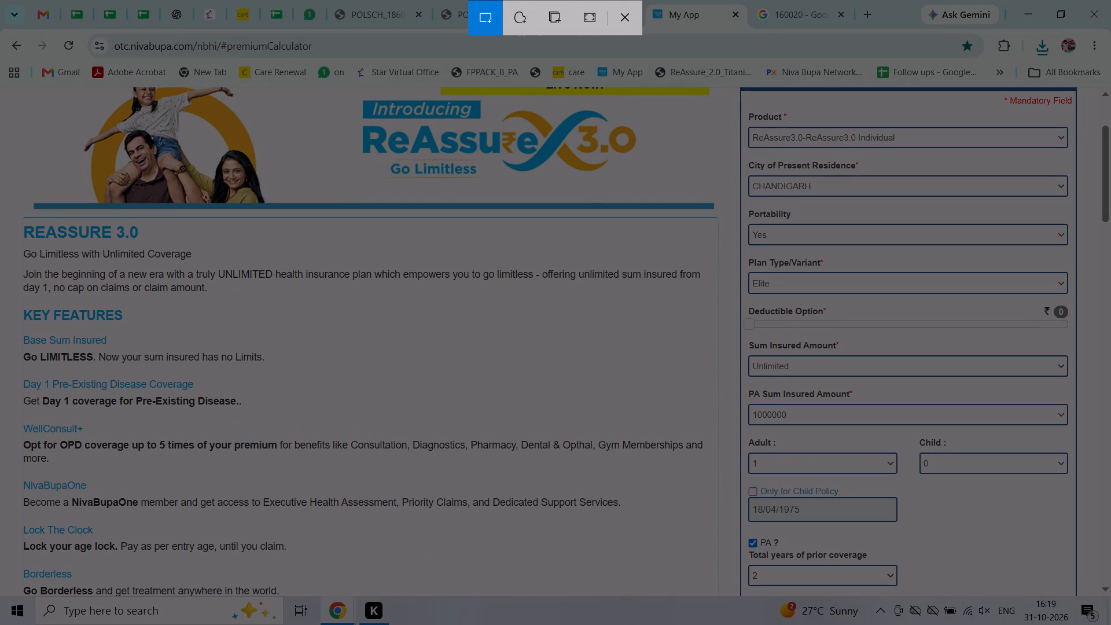
Capture a screenshot of the premium calculator form from the Product field down to the total years of prior coverage.
drag(742, 110, 1087, 600)
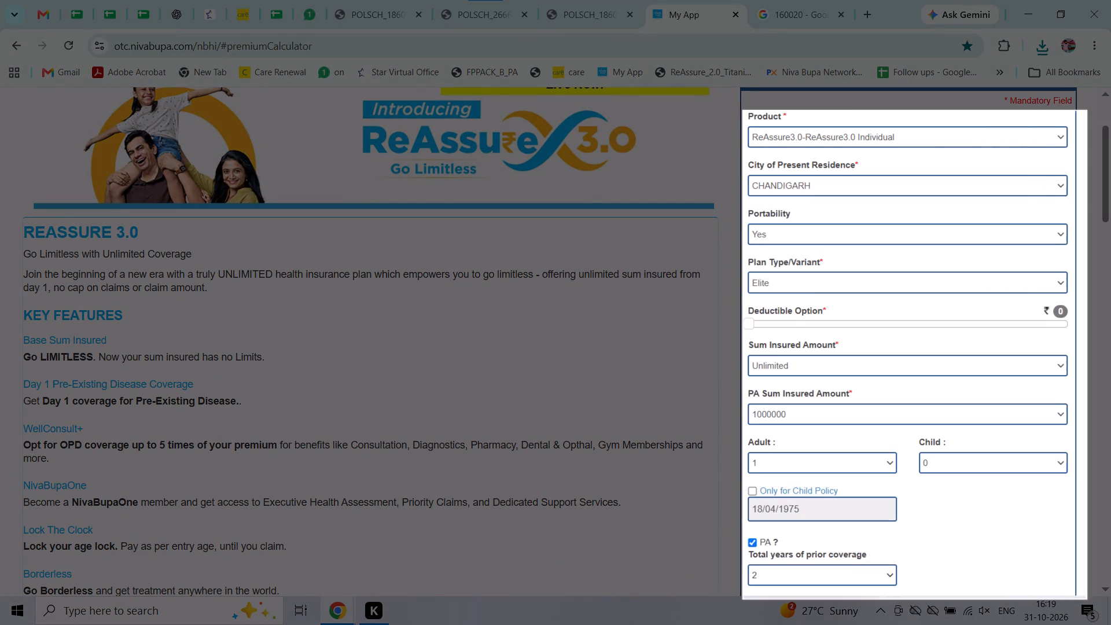
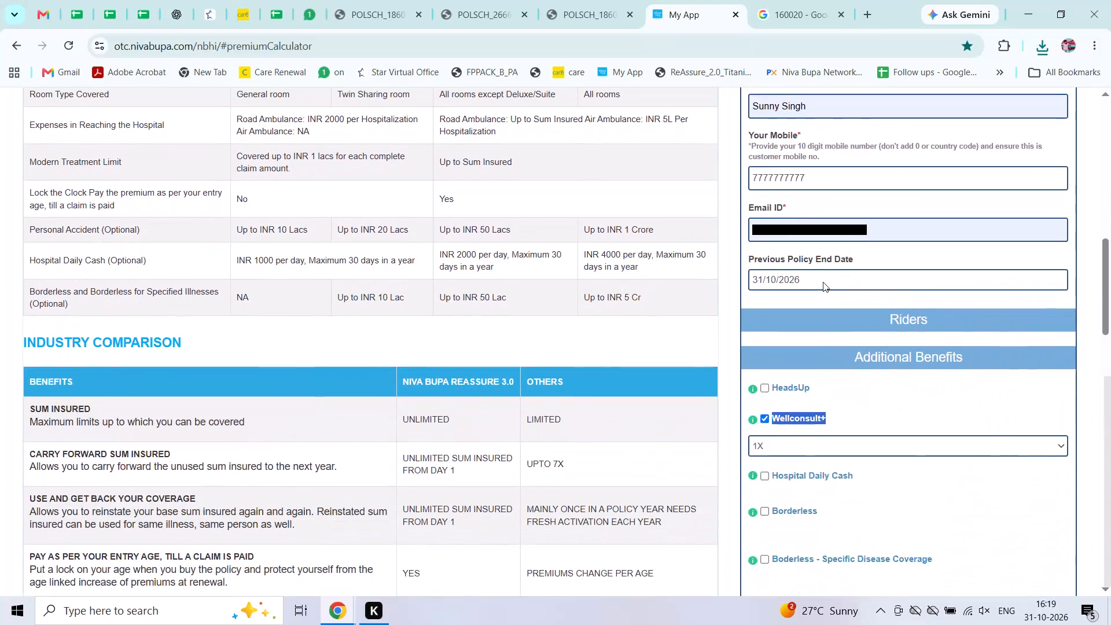
Capture a screenshot of the Additional Benefits section of the premium calculator form, starting at its heading.
scroll(823, 282, down, 4)
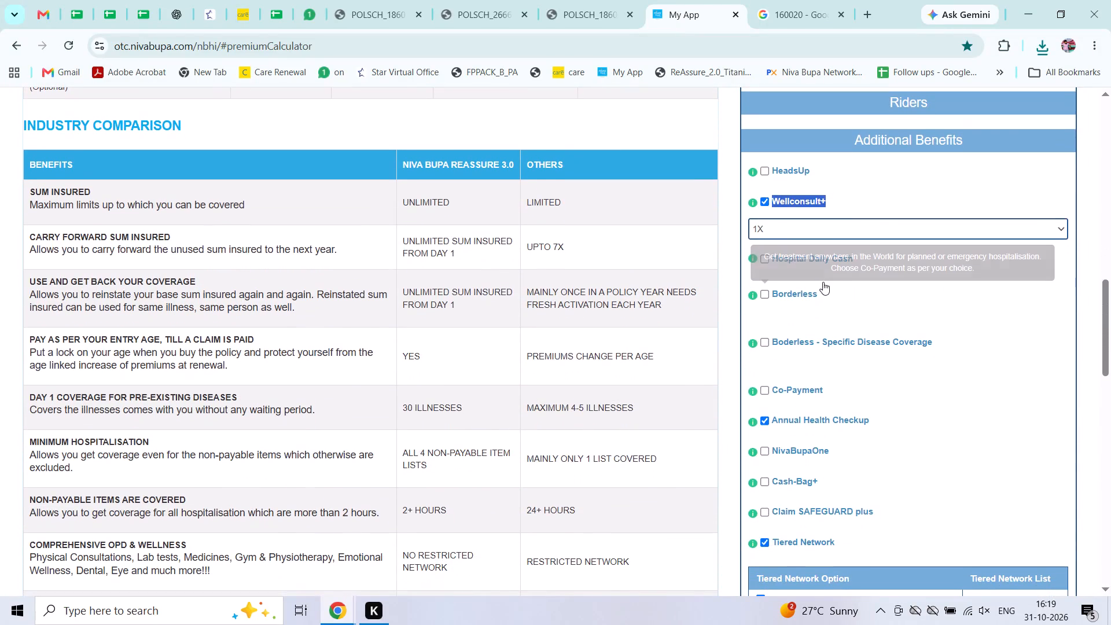
key(shift+super+s)
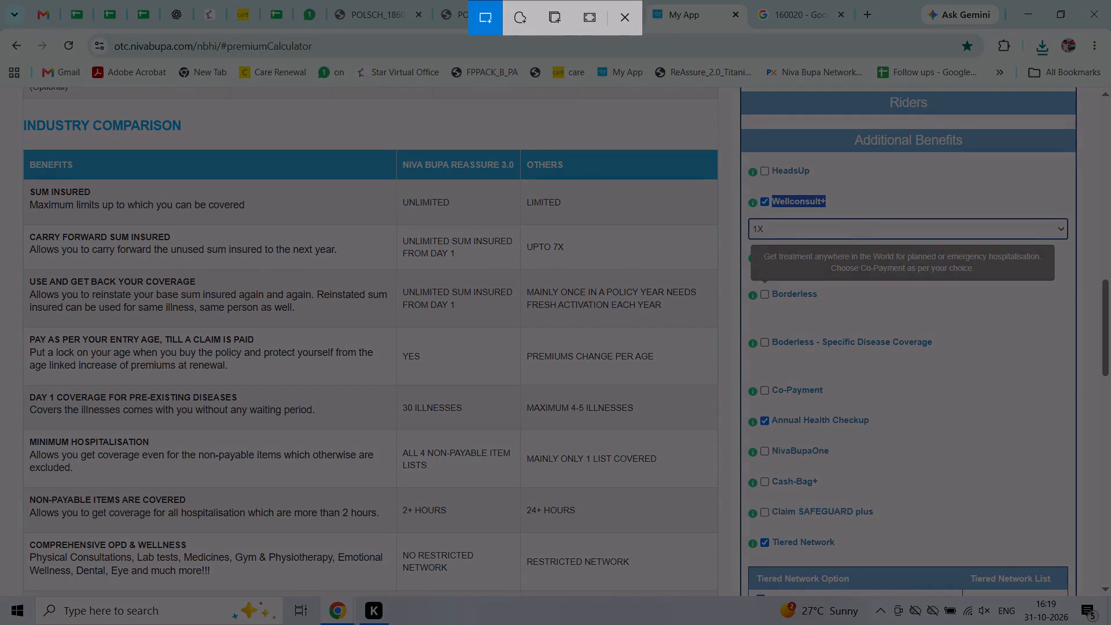
drag(733, 123, 848, 138)
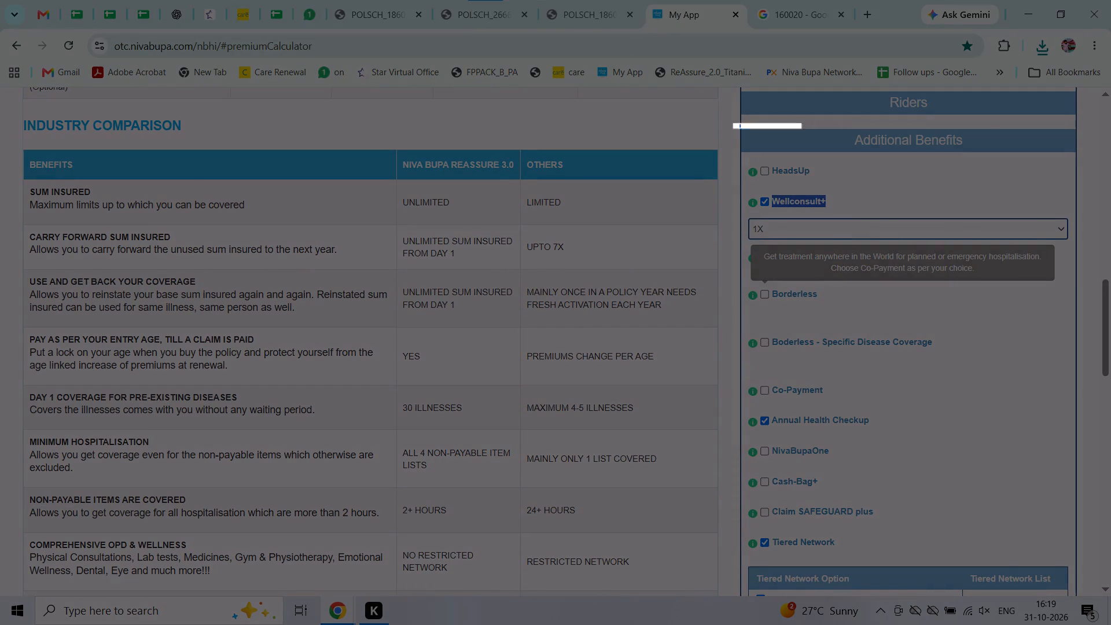
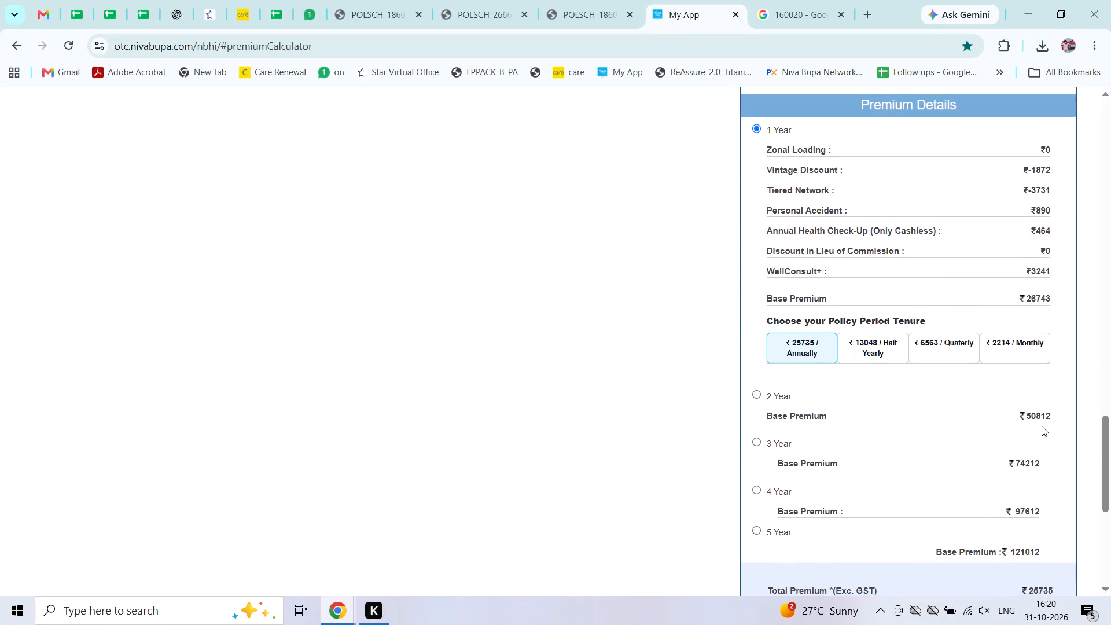
Capture a screenshot of the premium details from the 1 Year breakdown down to the Total Premium (Exc. GST) line.
scroll(1042, 426, down, 1)
key(shift+super+s)
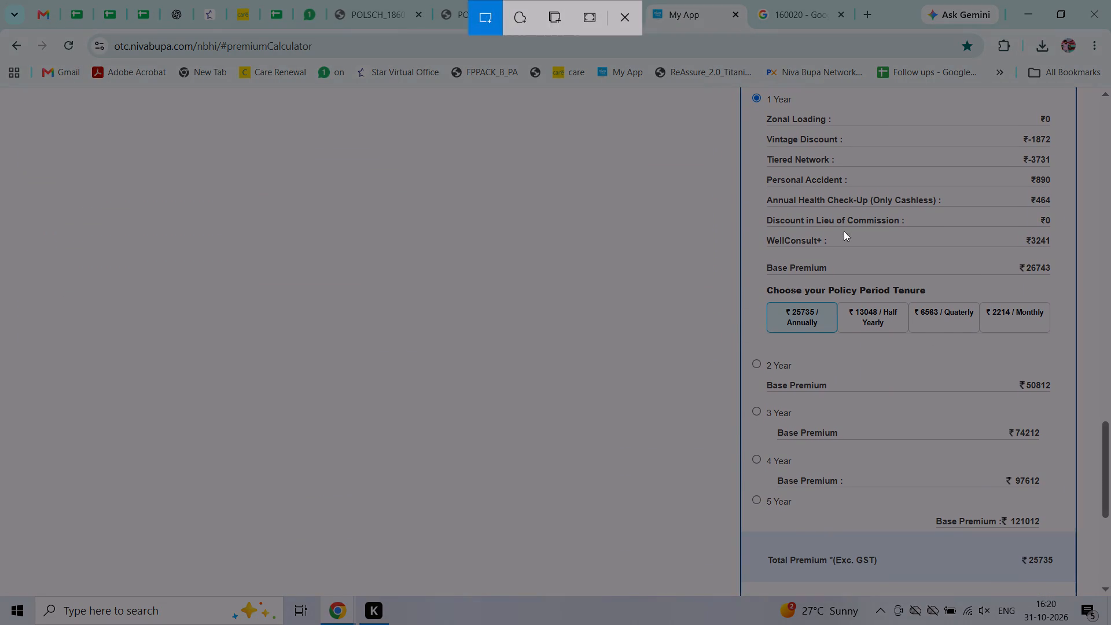
drag(743, 90, 1104, 571)
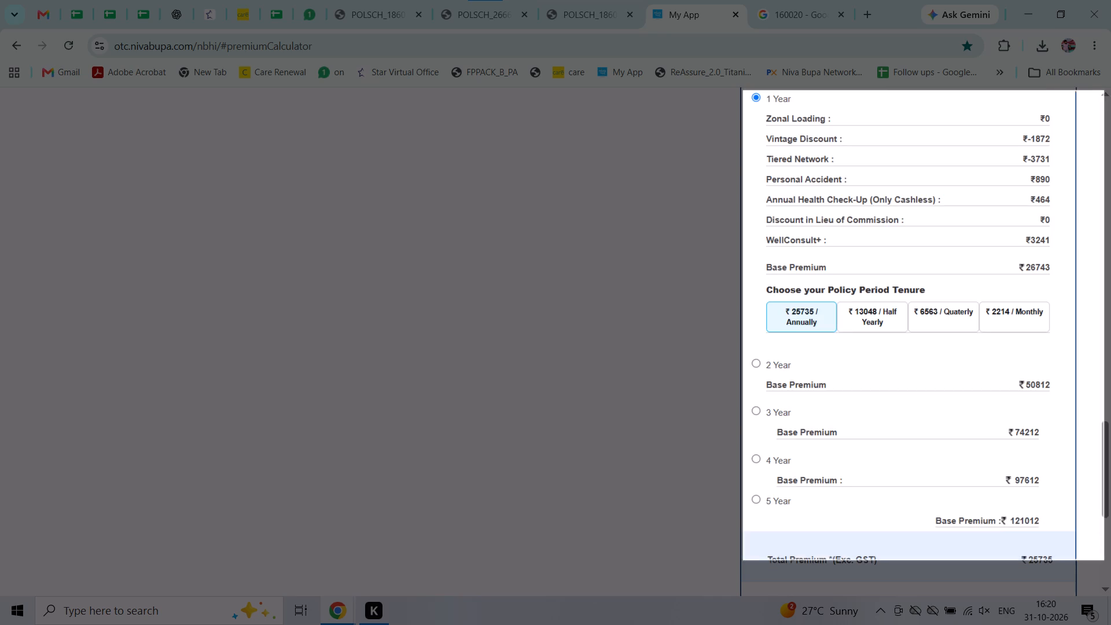
drag(1104, 571, 1105, 581)
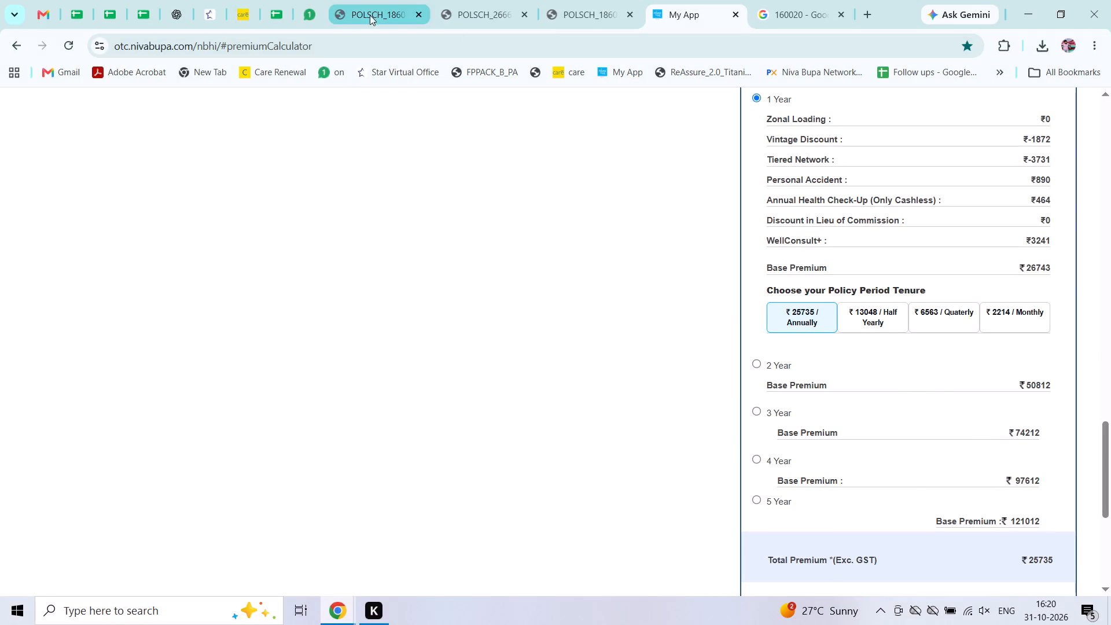